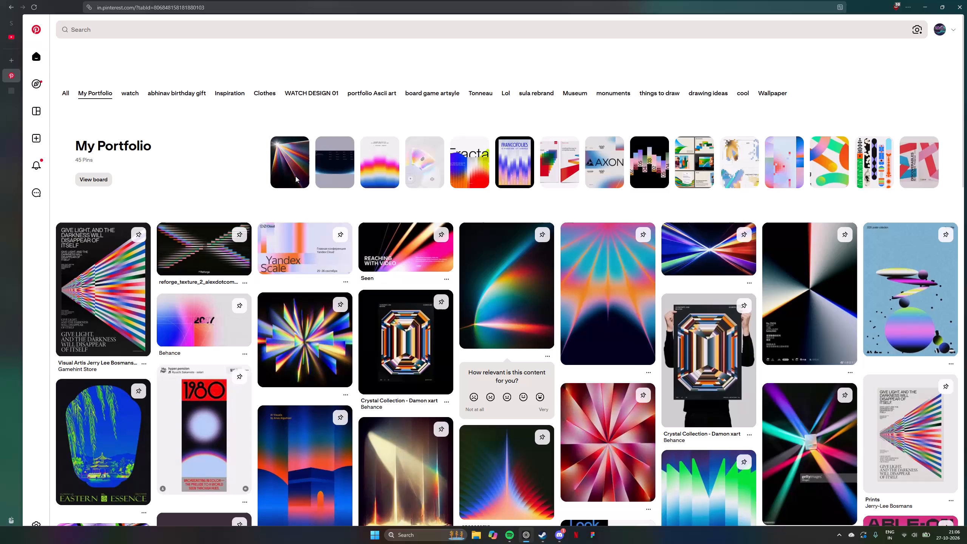
Look through the suggested pins for the My Portfolio board for prismatic light and colour-gradient design references.
{"action": "scroll", "coordinate": [354, 214], "scroll_direction": "down", "scroll_amount": 5}
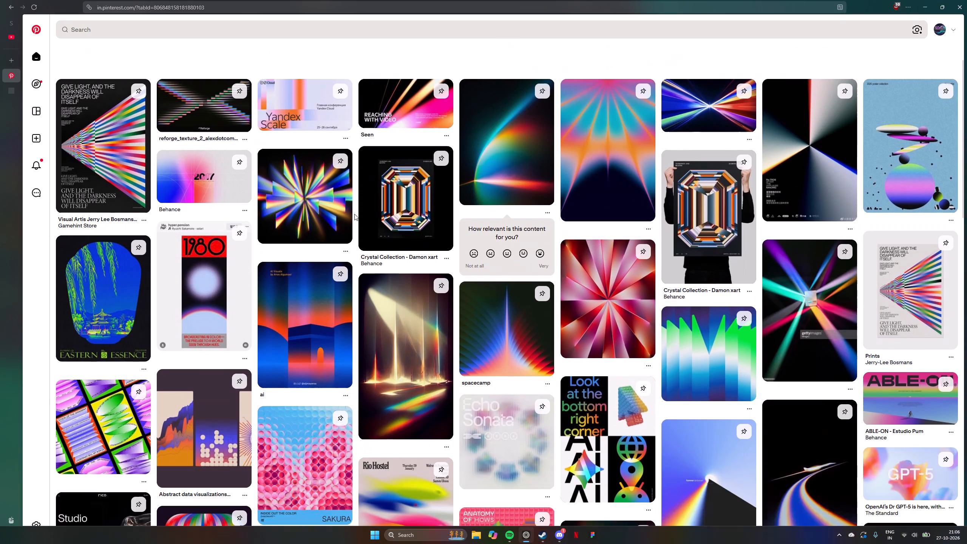
{"action": "scroll", "coordinate": [354, 214], "scroll_direction": "down", "scroll_amount": 3}
{"action": "scroll", "coordinate": [354, 214], "scroll_direction": "up", "scroll_amount": 2}
{"action": "scroll", "coordinate": [354, 214], "scroll_direction": "down", "scroll_amount": 1}
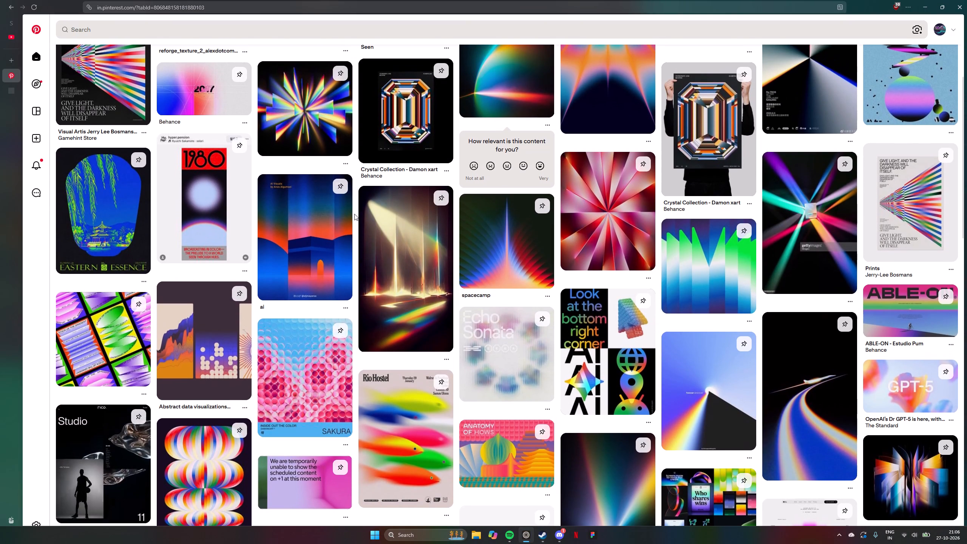
{"action": "scroll", "coordinate": [354, 214], "scroll_direction": "down", "scroll_amount": 5}
{"action": "scroll", "coordinate": [354, 214], "scroll_direction": "up", "scroll_amount": 4}
{"action": "scroll", "coordinate": [354, 214], "scroll_direction": "down", "scroll_amount": 6}
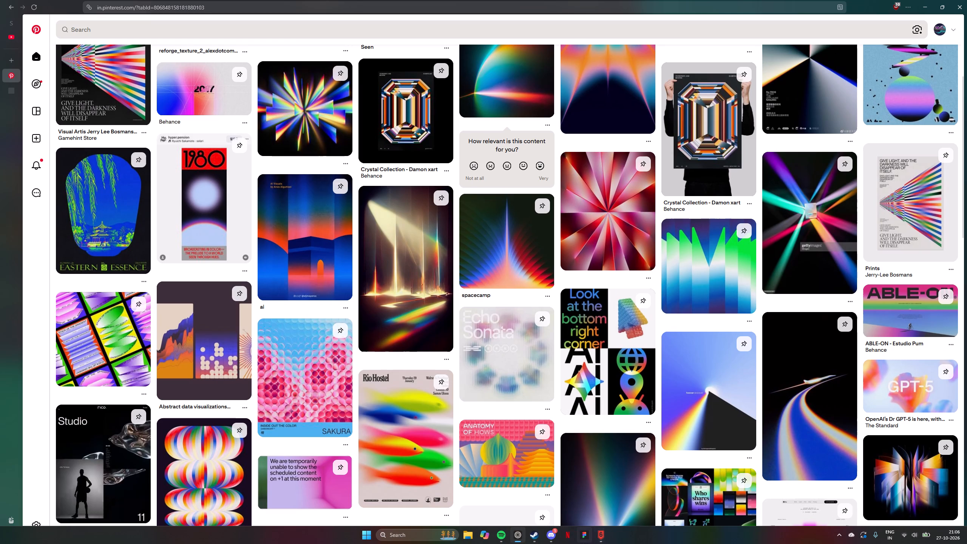
Switch back to the Zen browser and examine more My Portfolio pin suggestions further down the feed, returning to its beginning.
{"action": "left_click", "coordinate": [512, 538]}
{"action": "left_click", "coordinate": [520, 538]}
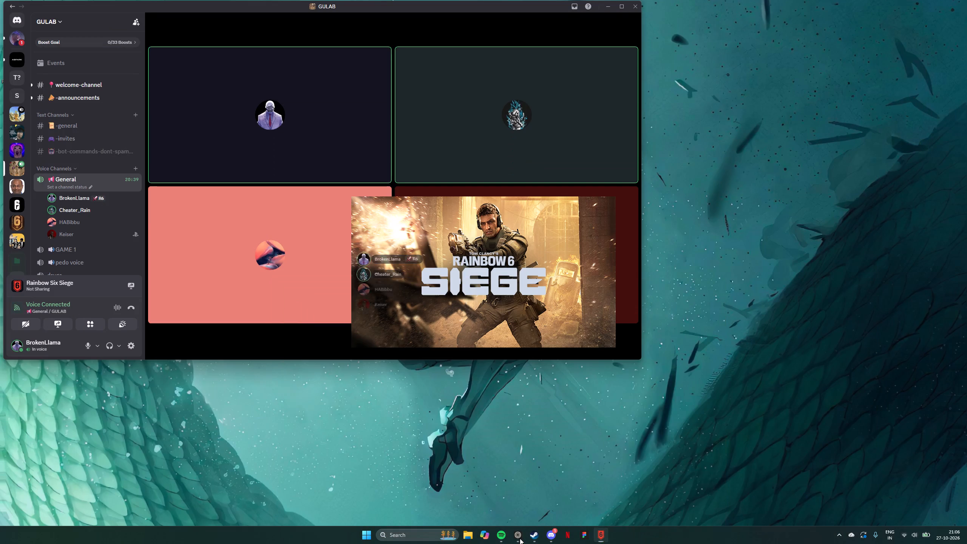
{"action": "scroll", "coordinate": [466, 344], "scroll_direction": "down", "scroll_amount": 3}
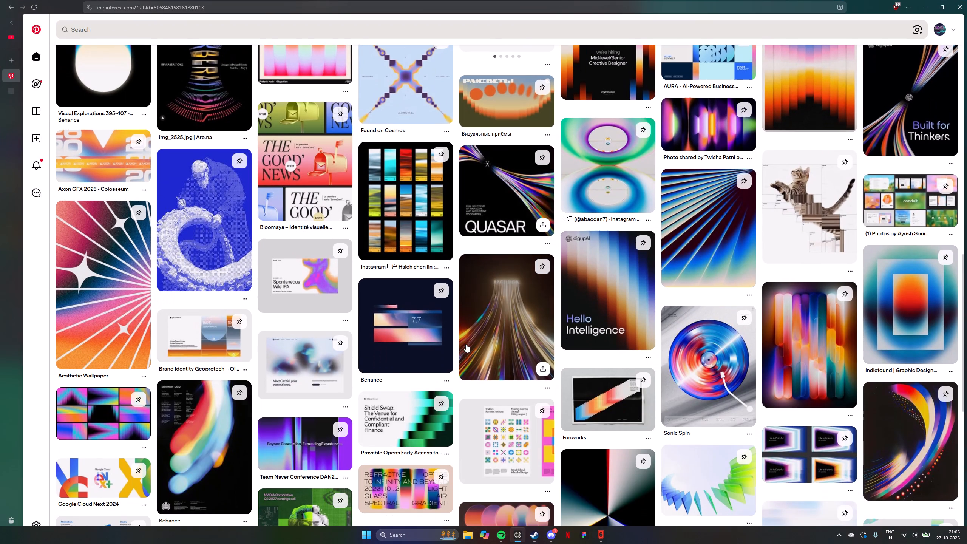
{"action": "scroll", "coordinate": [466, 344], "scroll_direction": "down", "scroll_amount": 2}
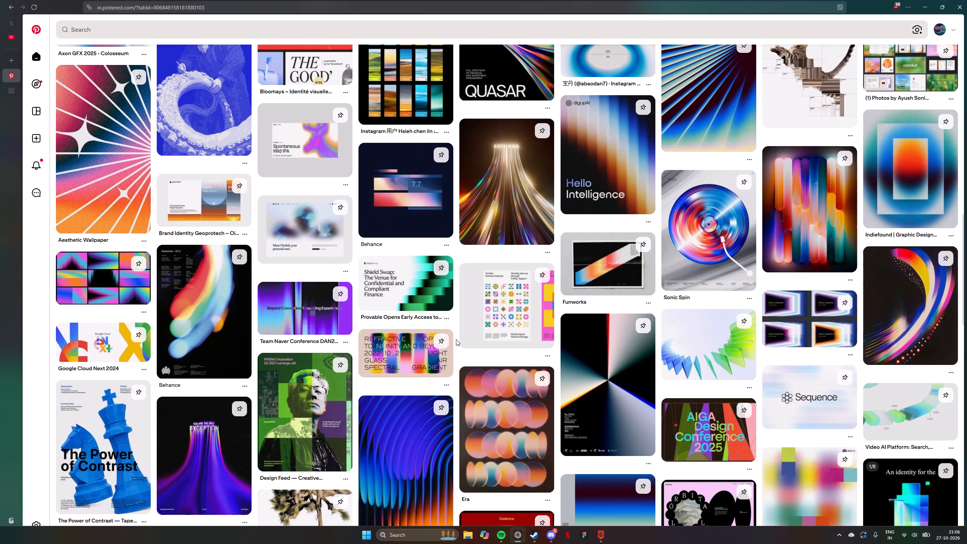
{"action": "scroll", "coordinate": [456, 339], "scroll_direction": "down", "scroll_amount": 3}
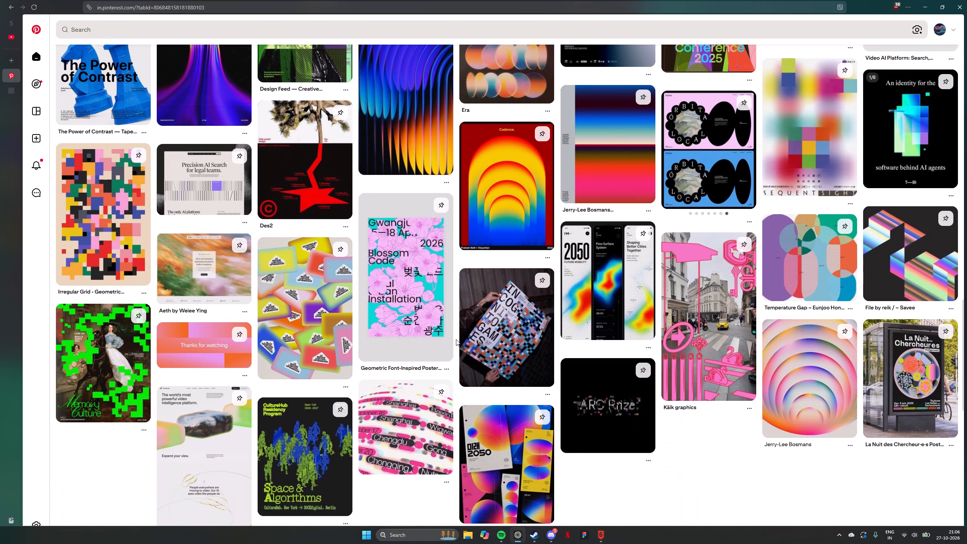
{"action": "scroll", "coordinate": [456, 339], "scroll_direction": "down", "scroll_amount": 1}
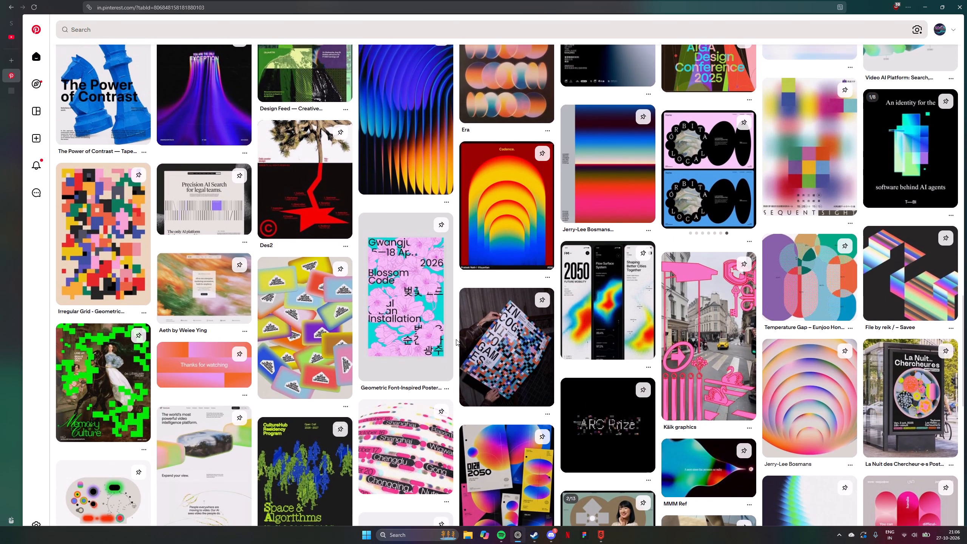
{"action": "scroll", "coordinate": [456, 339], "scroll_direction": "down", "scroll_amount": 1}
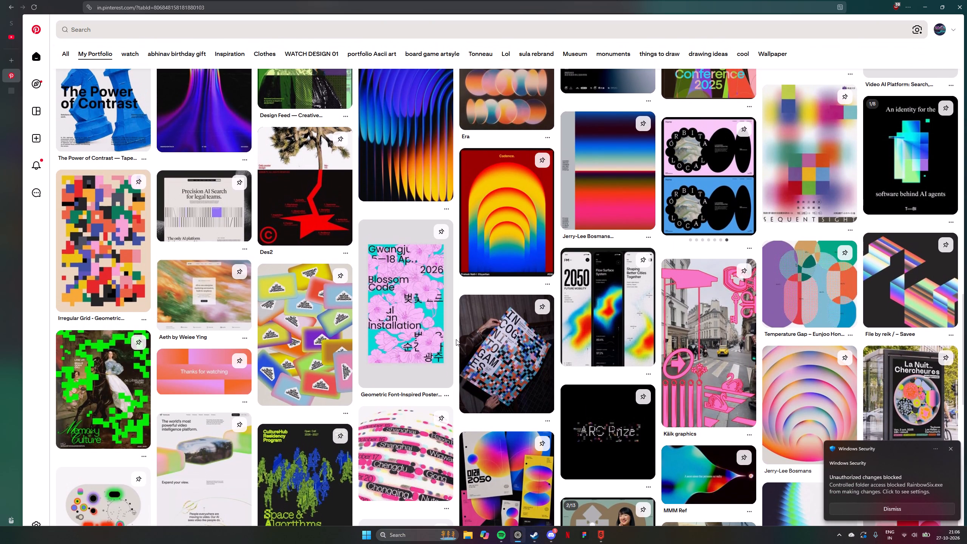
{"action": "scroll", "coordinate": [456, 339], "scroll_direction": "down", "scroll_amount": 1}
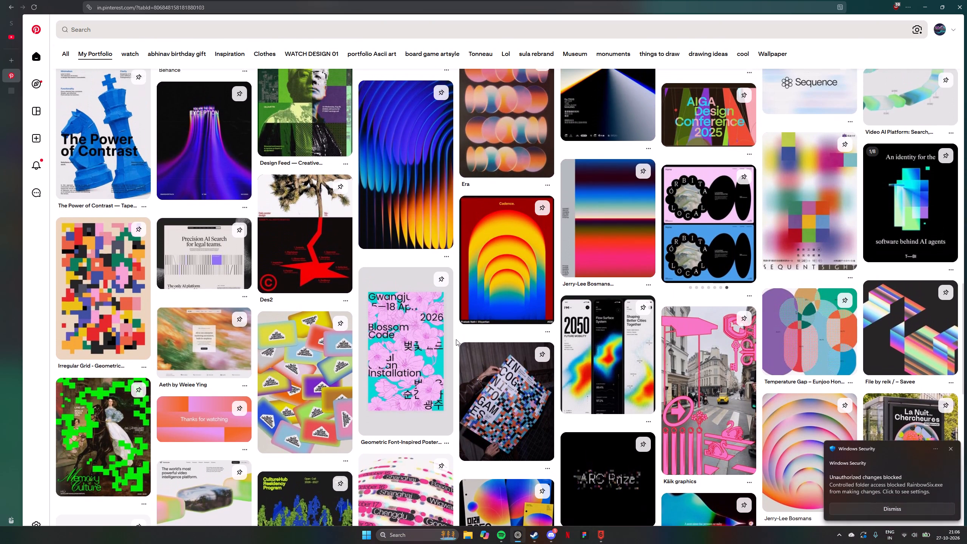
{"action": "scroll", "coordinate": [456, 339], "scroll_direction": "down", "scroll_amount": 1}
{"action": "scroll", "coordinate": [456, 339], "scroll_direction": "up", "scroll_amount": 14}
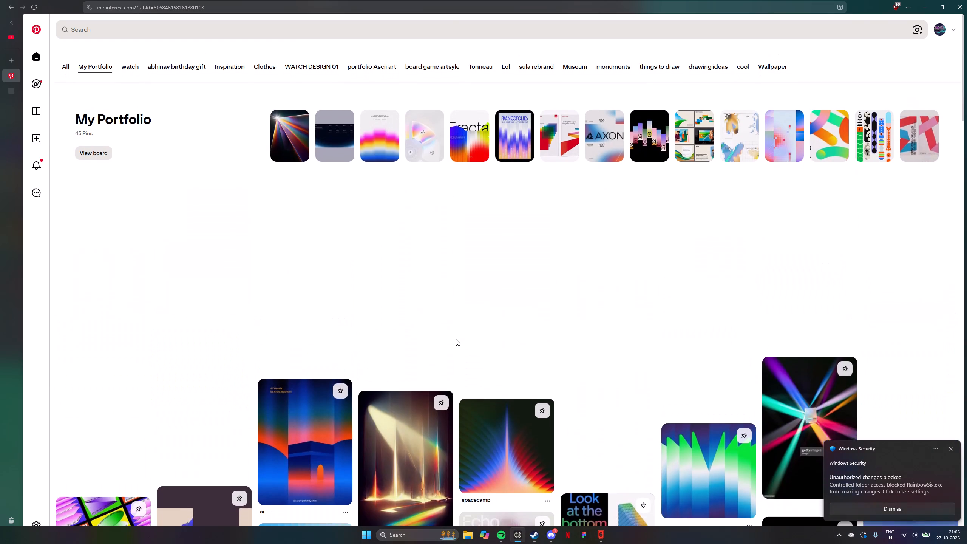
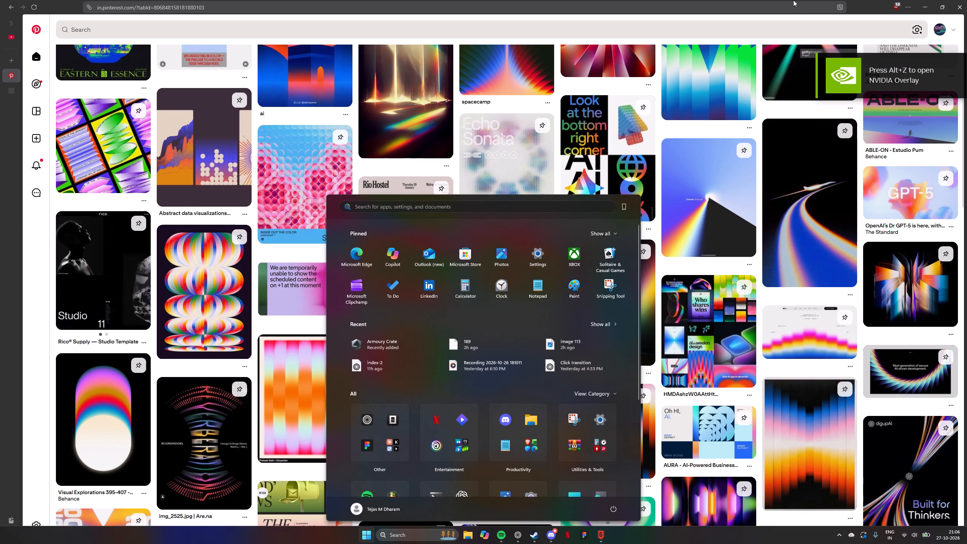
Dismiss the Windows Start overlay and return to the Pinterest pin suggestions in the browser.
{"action": "left_click", "coordinate": [865, 5]}
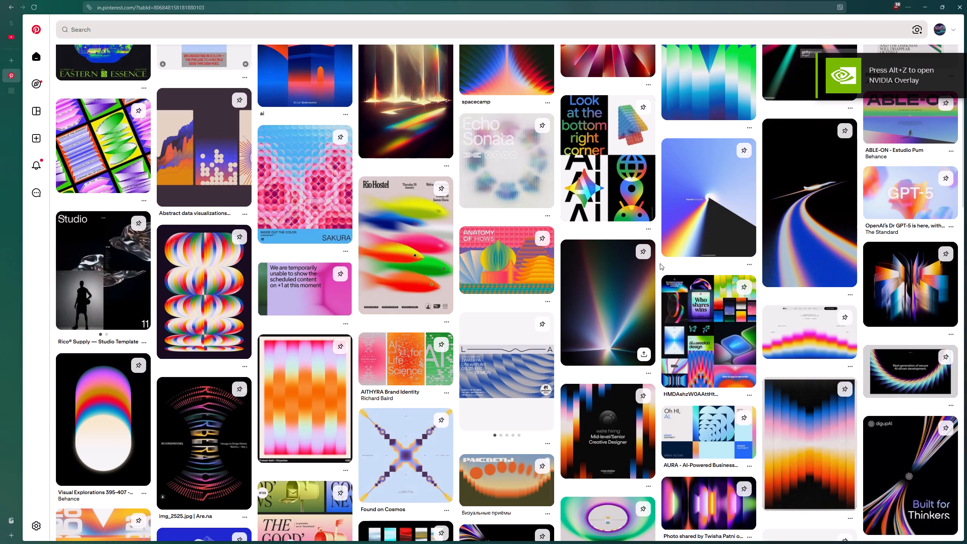
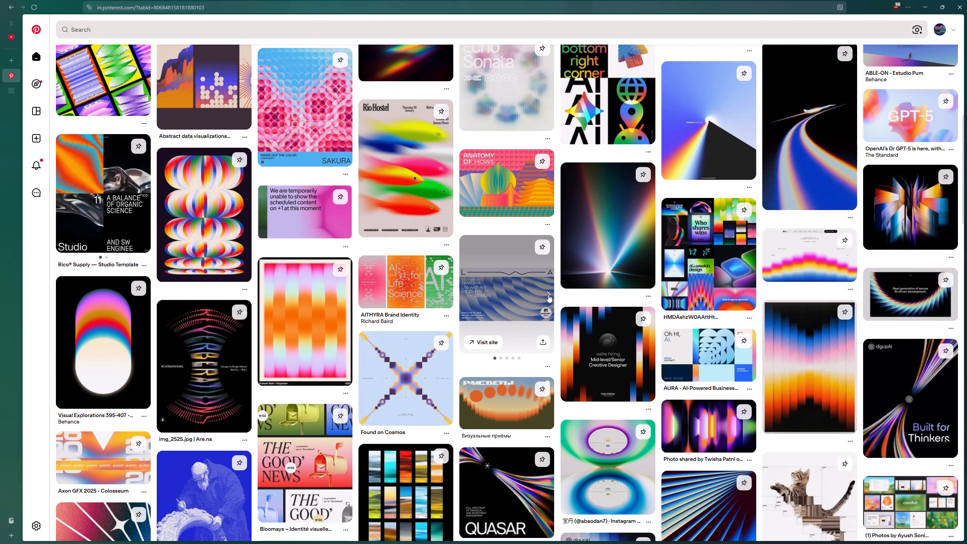
Look through the images of the IWATAYA Life with Art pin, view its detail page, and return to the My Portfolio suggestions.
{"action": "left_click", "coordinate": [548, 294]}
{"action": "left_click", "coordinate": [548, 293]}
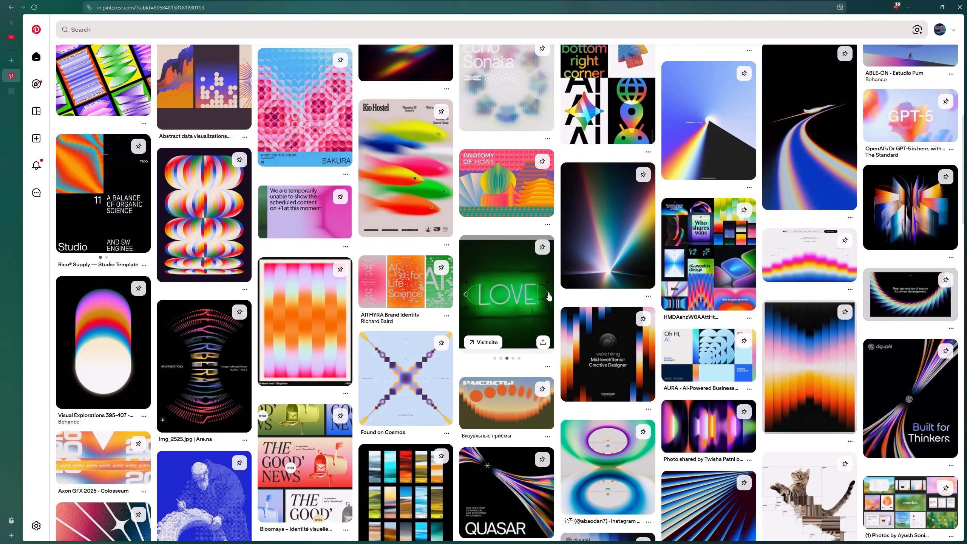
{"action": "left_click", "coordinate": [548, 293]}
{"action": "left_click", "coordinate": [548, 293]}
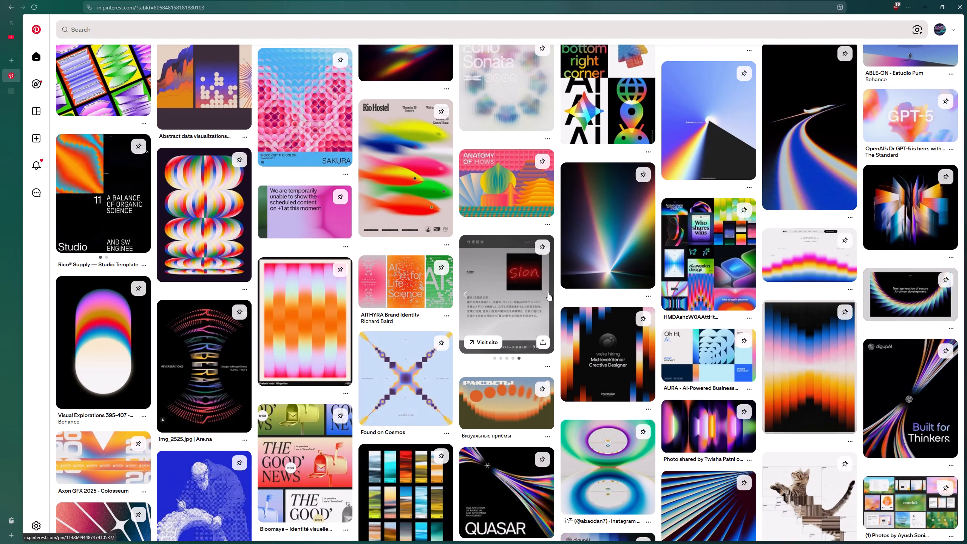
{"action": "left_click", "coordinate": [548, 293]}
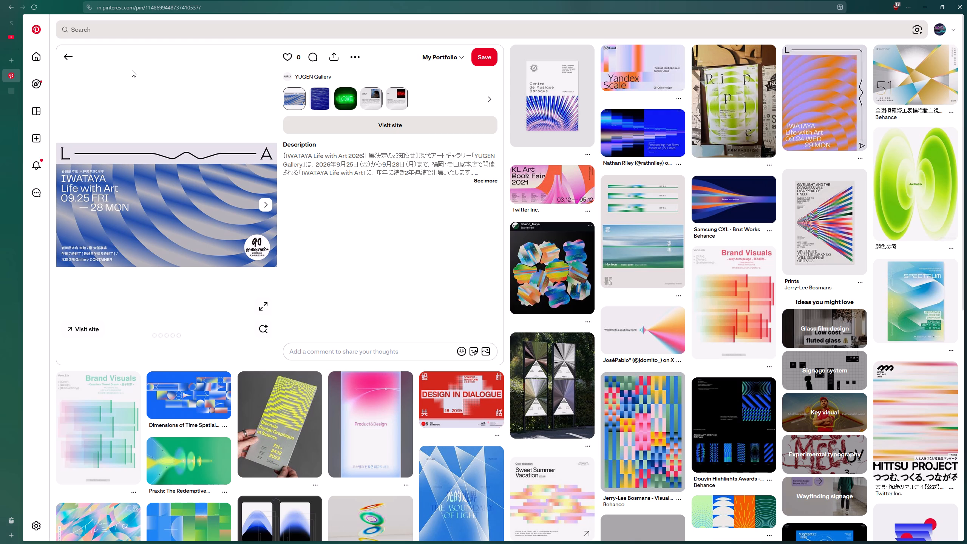
{"action": "left_click", "coordinate": [66, 57]}
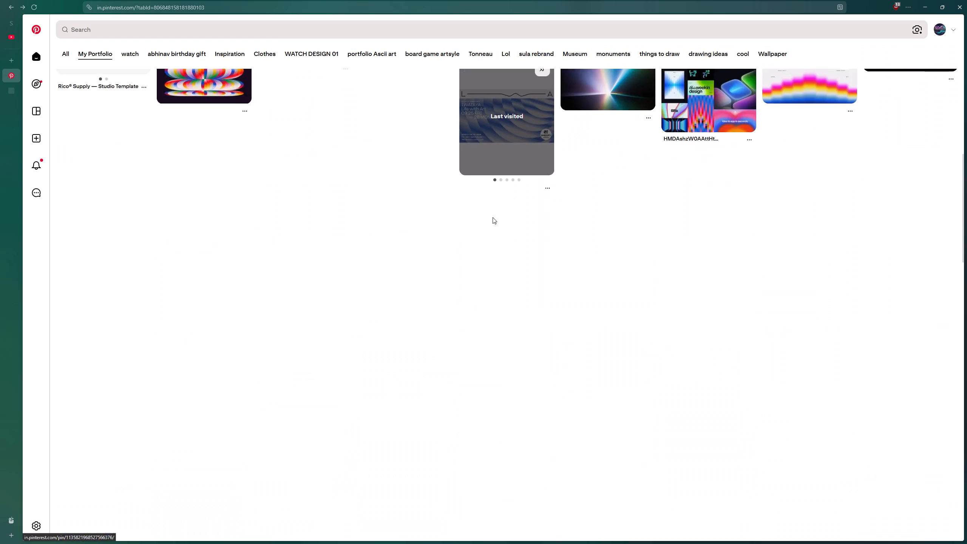
Examine the My Portfolio pin suggestions further down the feed for gradient, light-effect and geometric poster design references.
{"action": "scroll", "coordinate": [493, 217], "scroll_direction": "down", "scroll_amount": 5}
{"action": "scroll", "coordinate": [493, 218], "scroll_direction": "up", "scroll_amount": 6}
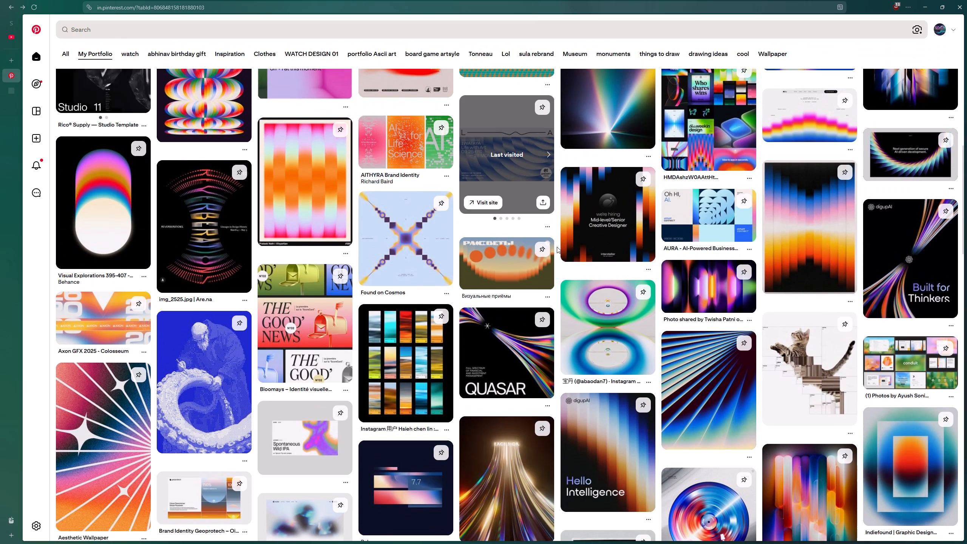
{"action": "scroll", "coordinate": [557, 247], "scroll_direction": "down", "scroll_amount": 7}
{"action": "scroll", "coordinate": [557, 247], "scroll_direction": "up", "scroll_amount": 1}
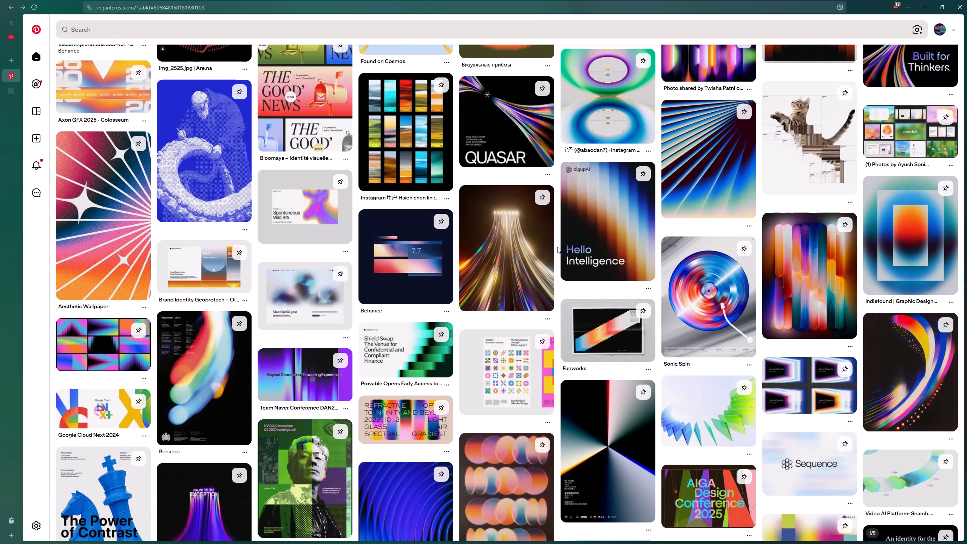
{"action": "scroll", "coordinate": [557, 247], "scroll_direction": "down", "scroll_amount": 6}
{"action": "scroll", "coordinate": [558, 247], "scroll_direction": "up", "scroll_amount": 1}
{"action": "scroll", "coordinate": [558, 247], "scroll_direction": "down", "scroll_amount": 6}
{"action": "scroll", "coordinate": [558, 247], "scroll_direction": "up", "scroll_amount": 1}
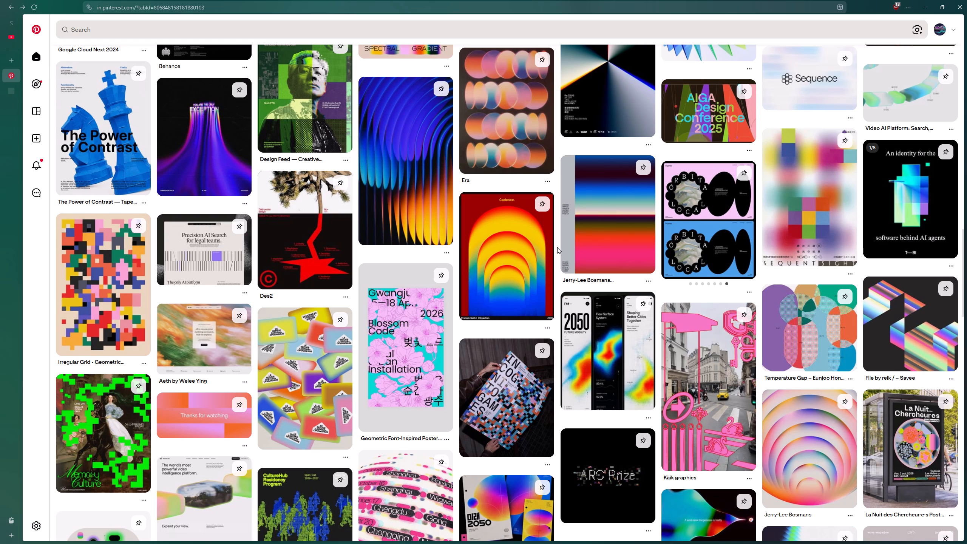
{"action": "scroll", "coordinate": [557, 247], "scroll_direction": "down", "scroll_amount": 4}
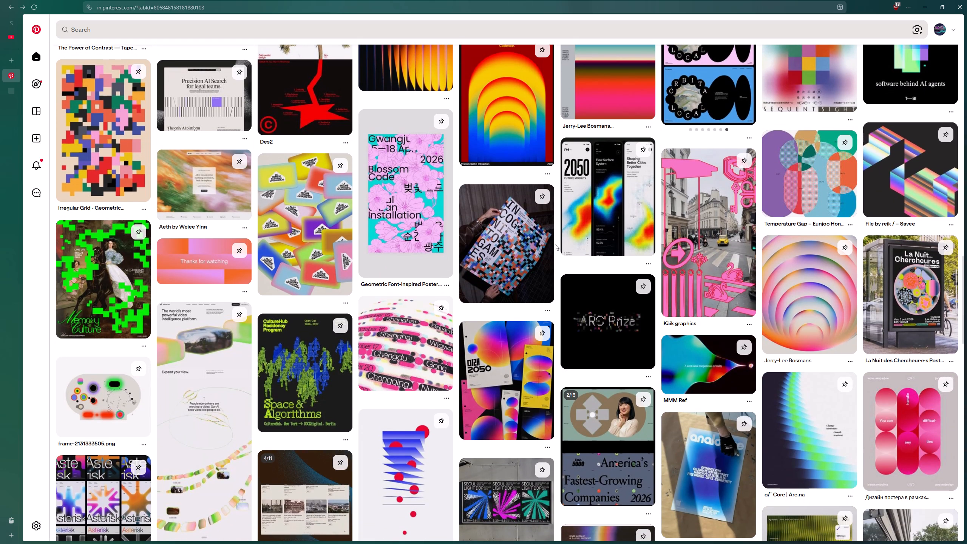
{"action": "scroll", "coordinate": [556, 245], "scroll_direction": "down", "scroll_amount": 5}
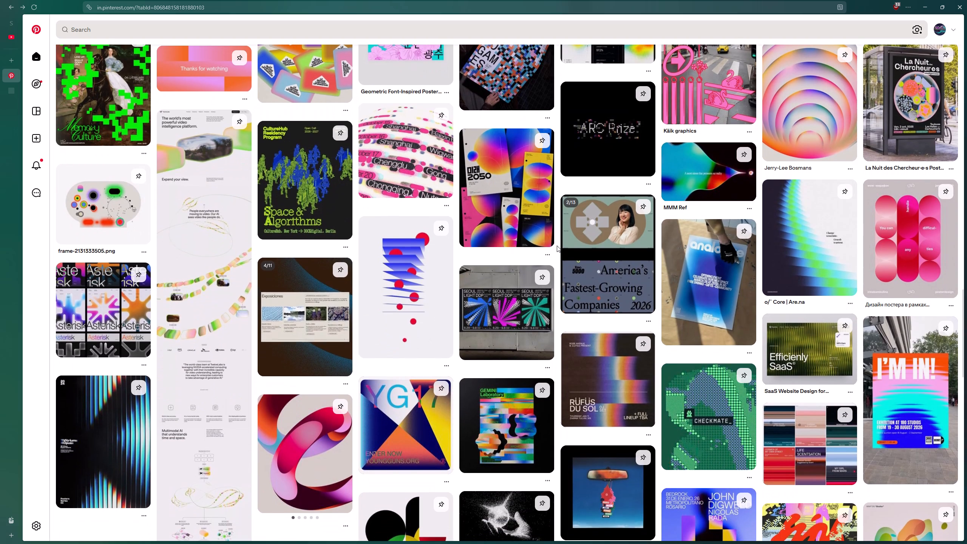
{"action": "scroll", "coordinate": [557, 246], "scroll_direction": "down", "scroll_amount": 4}
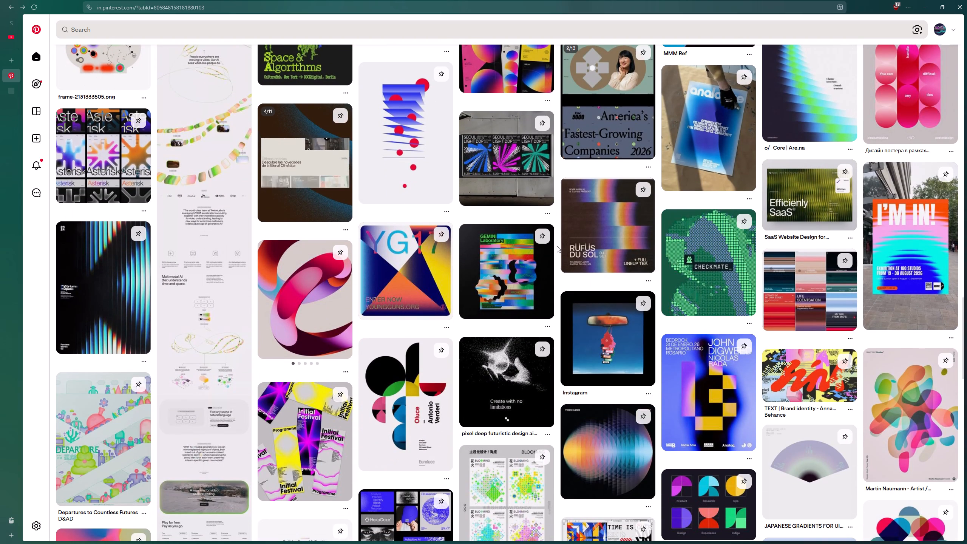
{"action": "scroll", "coordinate": [557, 246], "scroll_direction": "down", "scroll_amount": 1}
{"action": "scroll", "coordinate": [557, 246], "scroll_direction": "up", "scroll_amount": 1}
{"action": "scroll", "coordinate": [557, 246], "scroll_direction": "down", "scroll_amount": 5}
{"action": "scroll", "coordinate": [557, 247], "scroll_direction": "up", "scroll_amount": 1}
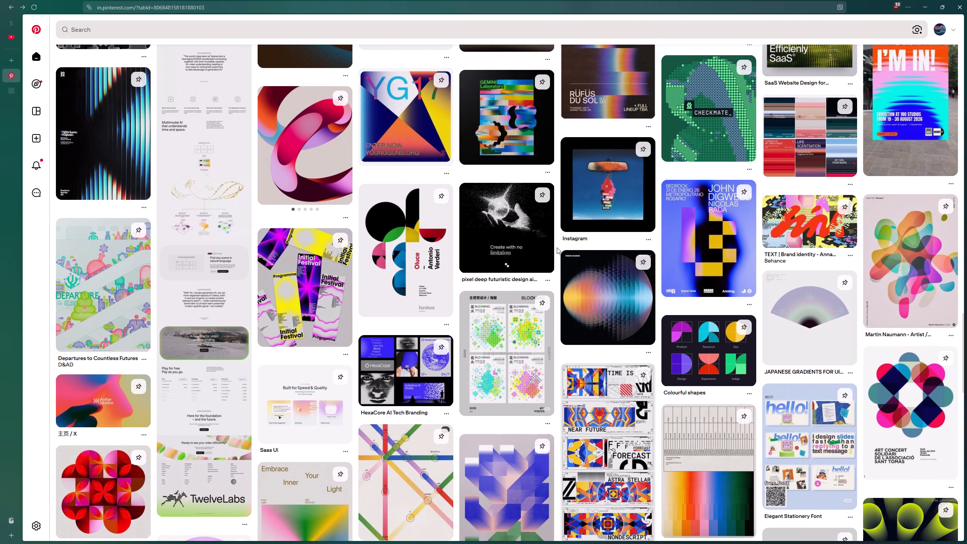
{"action": "scroll", "coordinate": [557, 248], "scroll_direction": "down", "scroll_amount": 1}
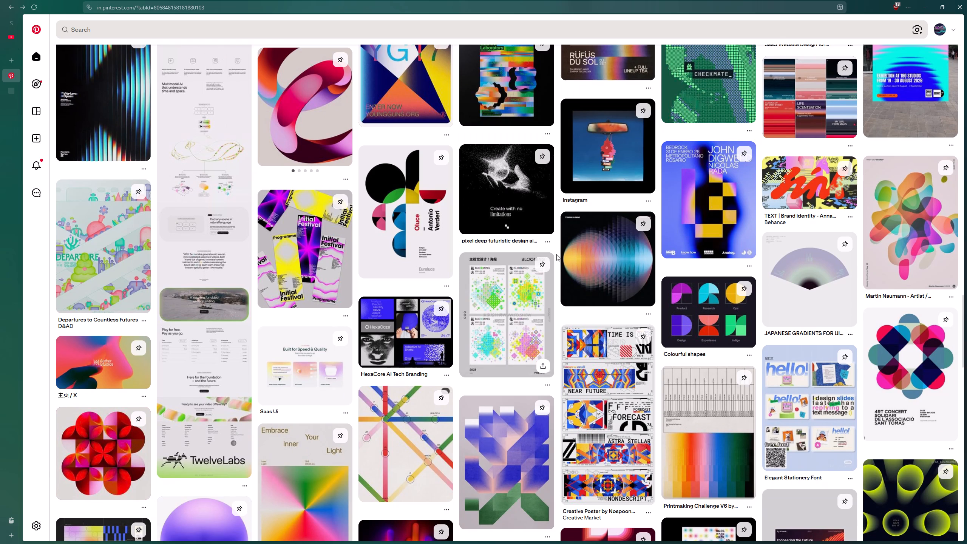
{"action": "scroll", "coordinate": [557, 255], "scroll_direction": "down", "scroll_amount": 18}
{"action": "scroll", "coordinate": [558, 257], "scroll_direction": "up", "scroll_amount": 1}
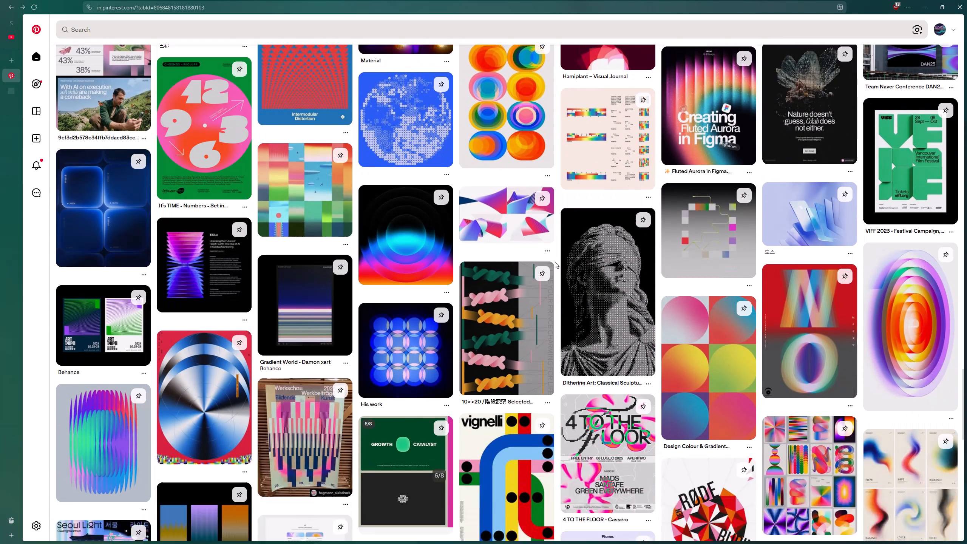
{"action": "scroll", "coordinate": [548, 264], "scroll_direction": "down", "scroll_amount": 3}
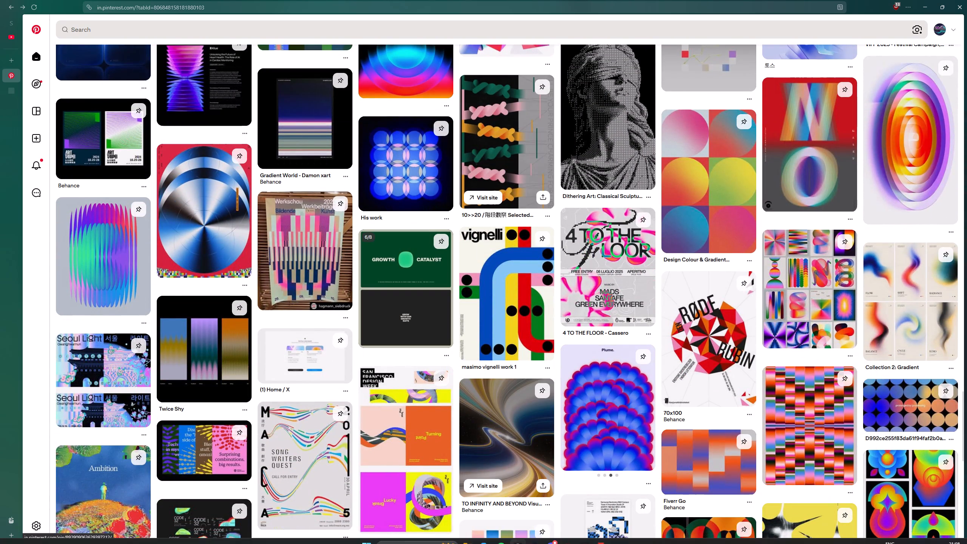
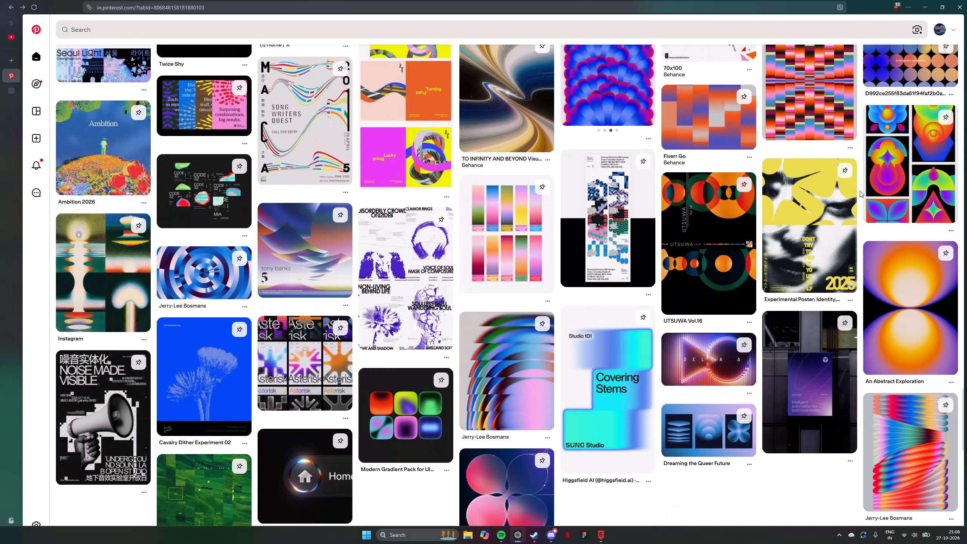
Examine further My Portfolio pin suggestions for gradient, poster and geometric branding references.
{"action": "scroll", "coordinate": [860, 191], "scroll_direction": "down", "scroll_amount": 6}
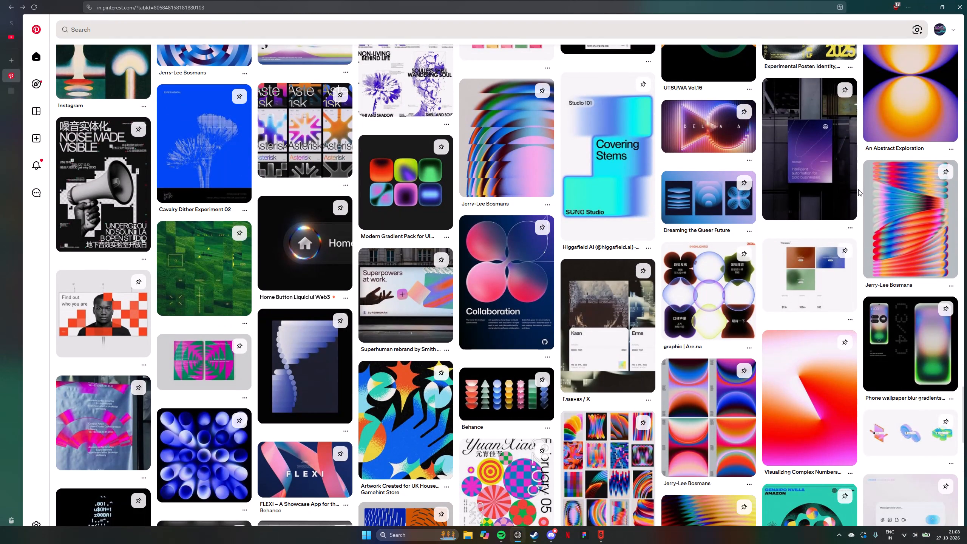
{"action": "scroll", "coordinate": [858, 191], "scroll_direction": "down", "scroll_amount": 5}
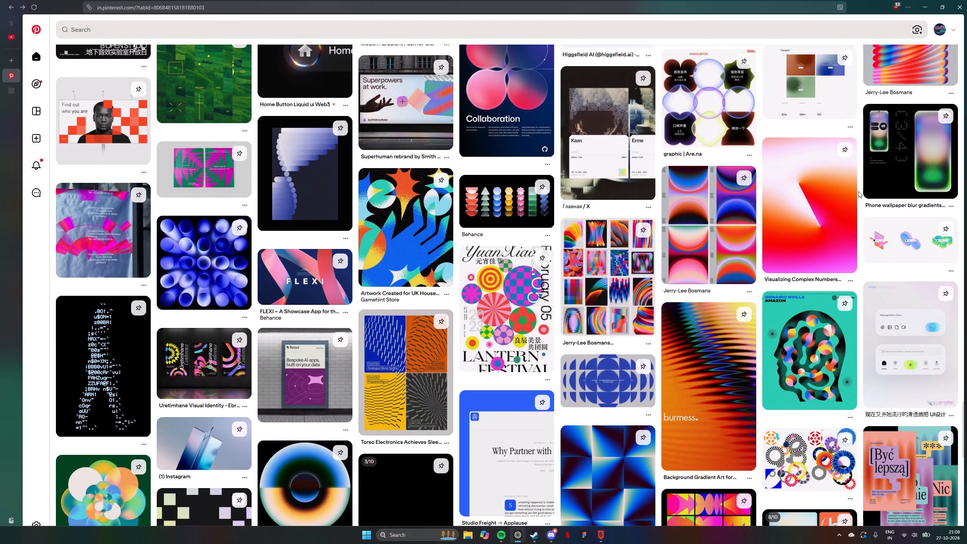
{"action": "scroll", "coordinate": [858, 191], "scroll_direction": "down", "scroll_amount": 3}
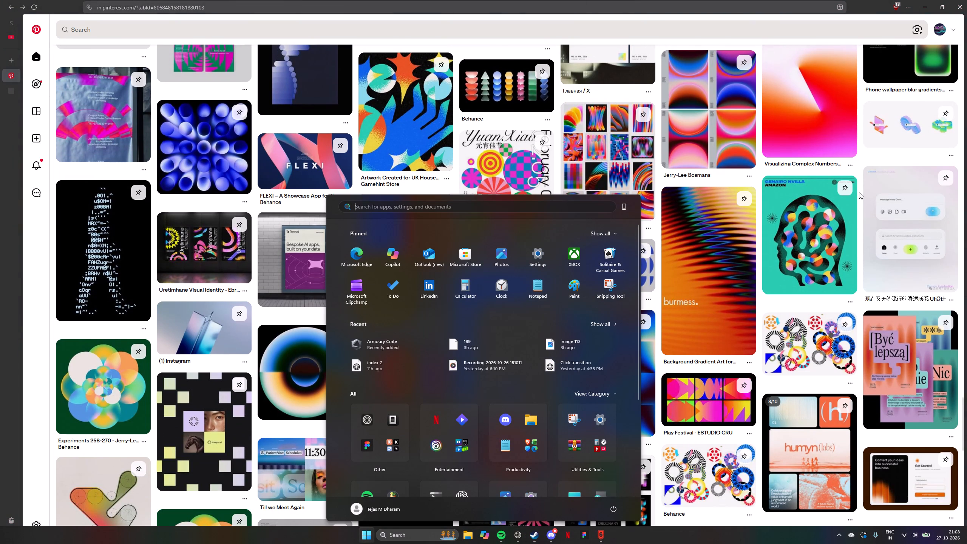
Find the ghelper utility with the search term "ghe" and launch it.
{"action": "type", "text": "ghe"}
{"action": "key", "text": "Return"}
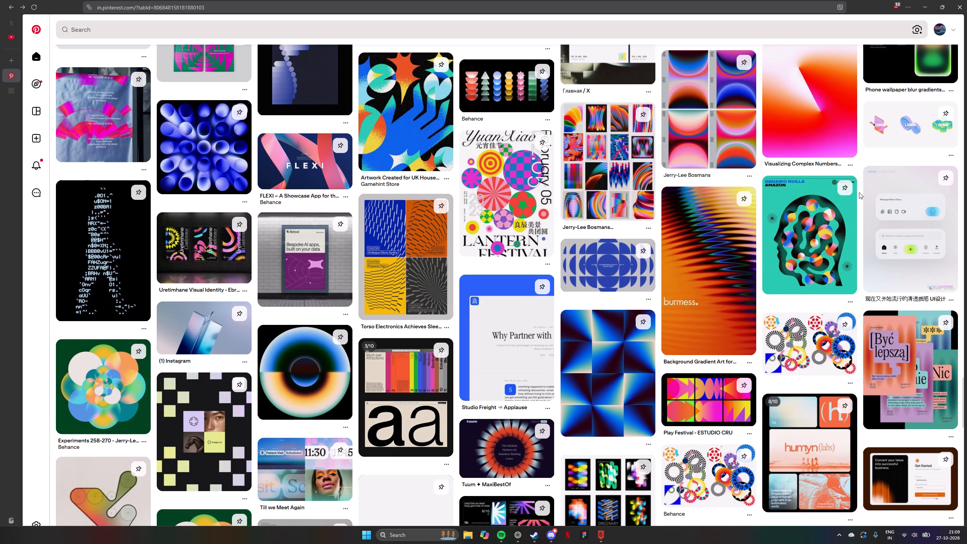
Examine more My Portfolio pin suggestions for gradient shapes, colourful poster layouts and graphic effects.
{"action": "scroll", "coordinate": [859, 192], "scroll_direction": "down", "scroll_amount": 2}
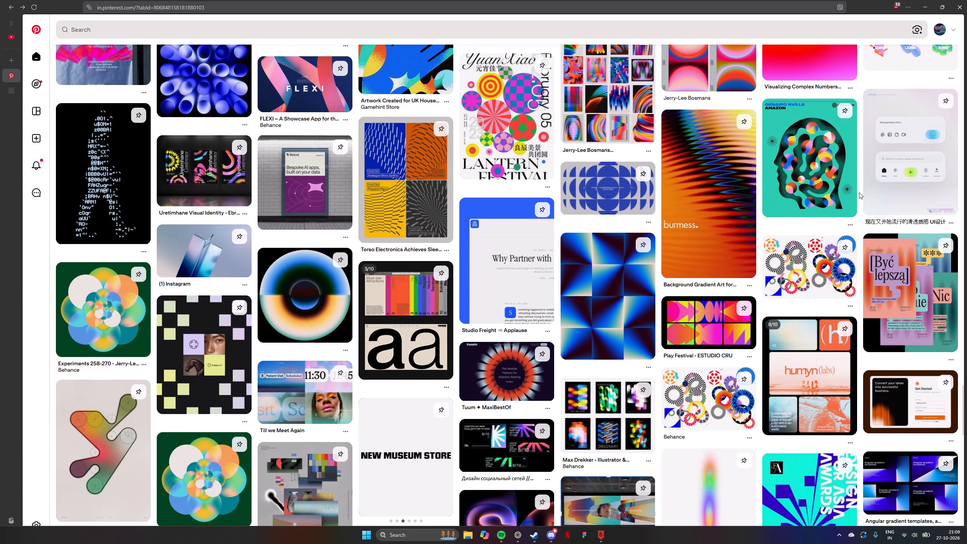
{"action": "scroll", "coordinate": [859, 192], "scroll_direction": "down", "scroll_amount": 7}
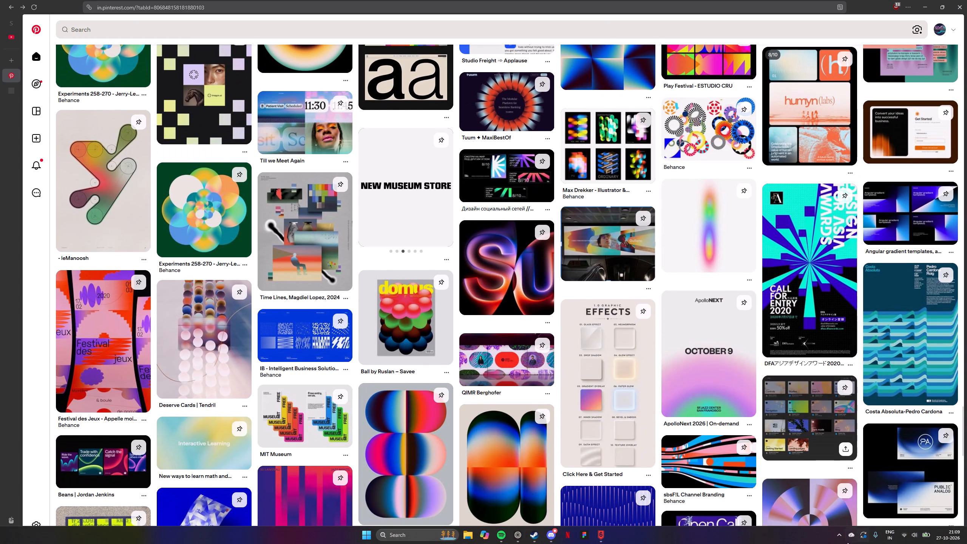
Reveal the hidden background apps in the system tray and open the ghelper utility from there.
{"action": "double_click", "coordinate": [837, 537]}
{"action": "left_click", "coordinate": [837, 537]}
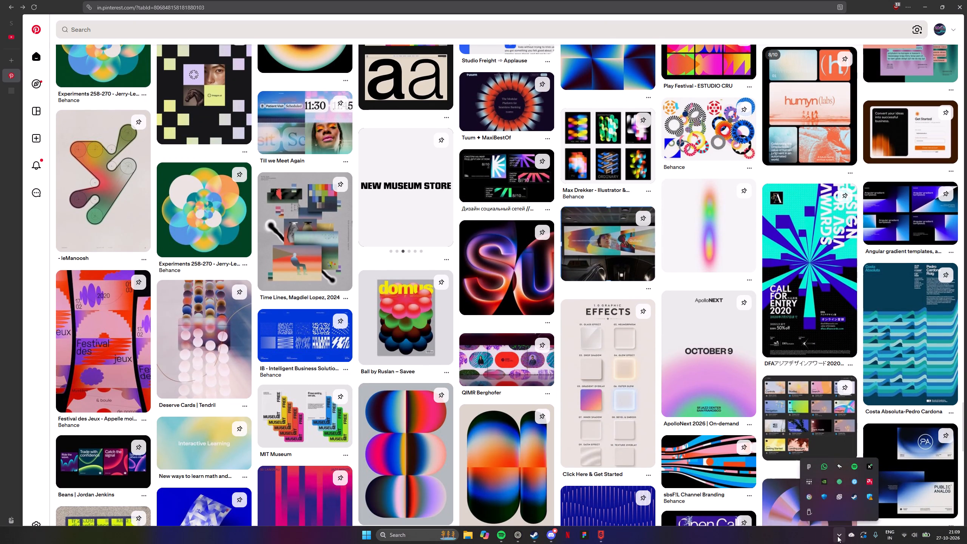
{"action": "left_click", "coordinate": [838, 536]}
{"action": "left_click", "coordinate": [839, 536]}
{"action": "left_click", "coordinate": [866, 469]}
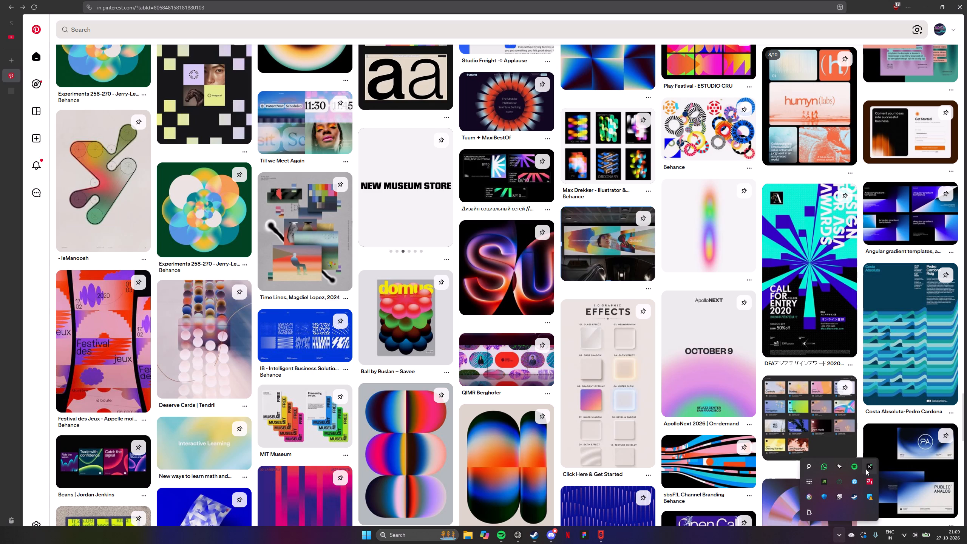
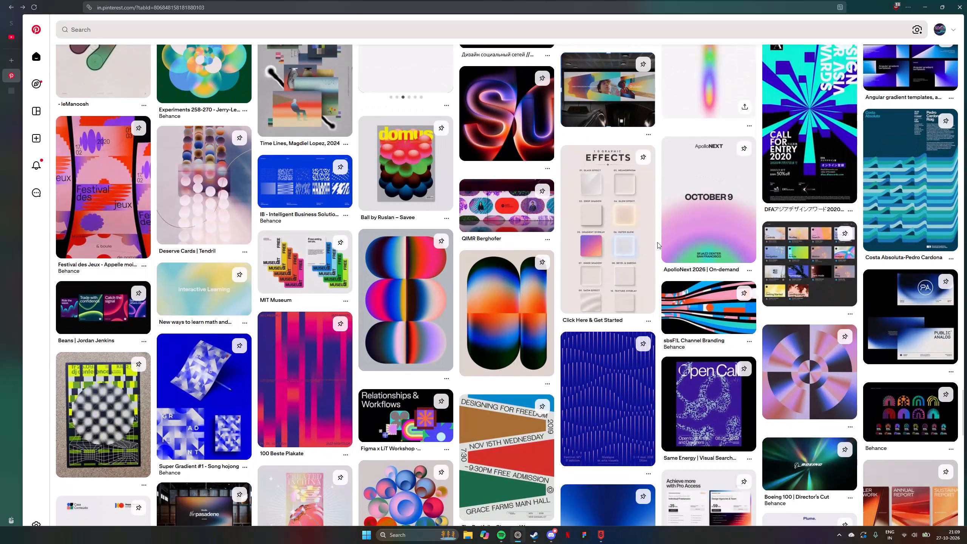
Examine more My Portfolio pin suggestions for gradient shapes, geometric posters and branding layouts.
{"action": "scroll", "coordinate": [657, 242], "scroll_direction": "down", "scroll_amount": 6}
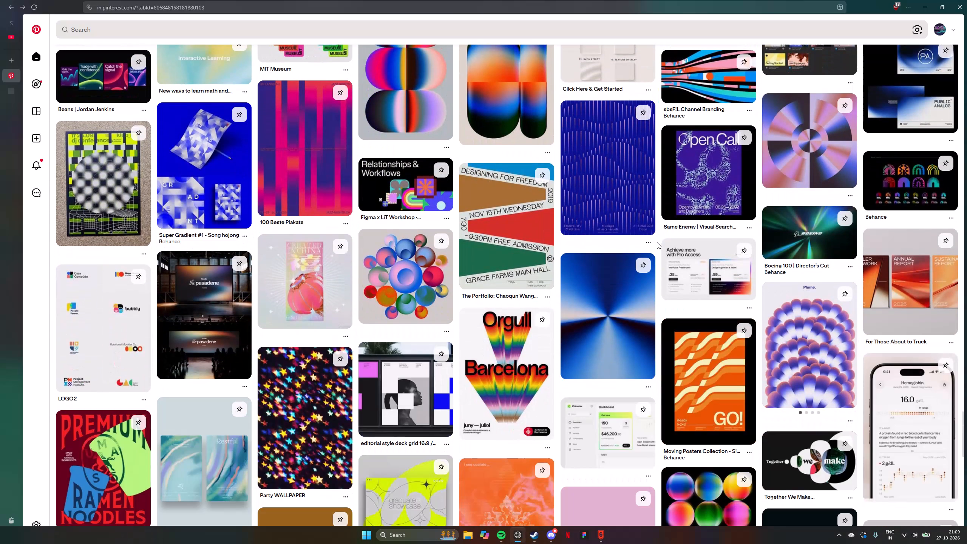
{"action": "scroll", "coordinate": [657, 242], "scroll_direction": "down", "scroll_amount": 3}
{"action": "scroll", "coordinate": [657, 242], "scroll_direction": "up", "scroll_amount": 1}
{"action": "scroll", "coordinate": [657, 242], "scroll_direction": "down", "scroll_amount": 2}
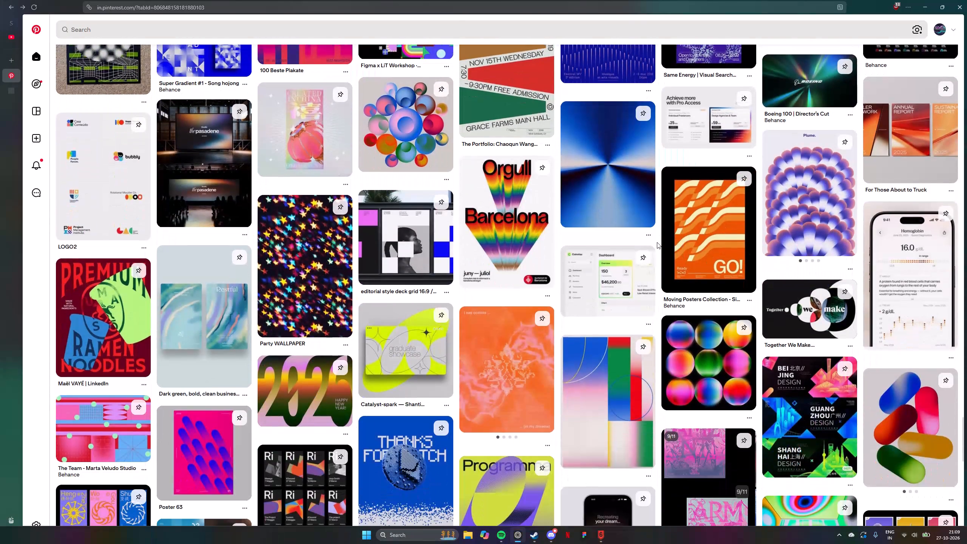
{"action": "scroll", "coordinate": [657, 242], "scroll_direction": "down", "scroll_amount": 1}
{"action": "scroll", "coordinate": [657, 242], "scroll_direction": "up", "scroll_amount": 2}
{"action": "scroll", "coordinate": [657, 242], "scroll_direction": "down", "scroll_amount": 9}
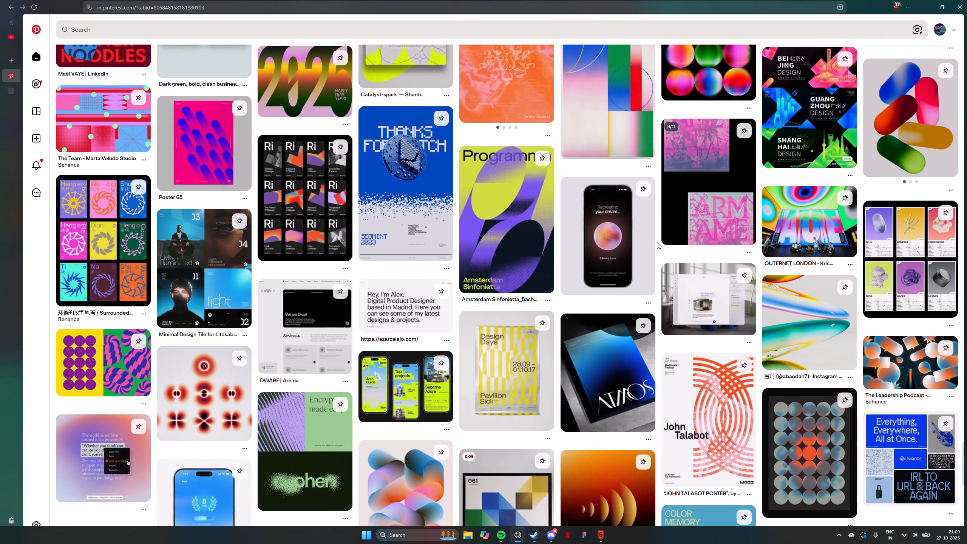
{"action": "scroll", "coordinate": [657, 242], "scroll_direction": "down", "scroll_amount": 6}
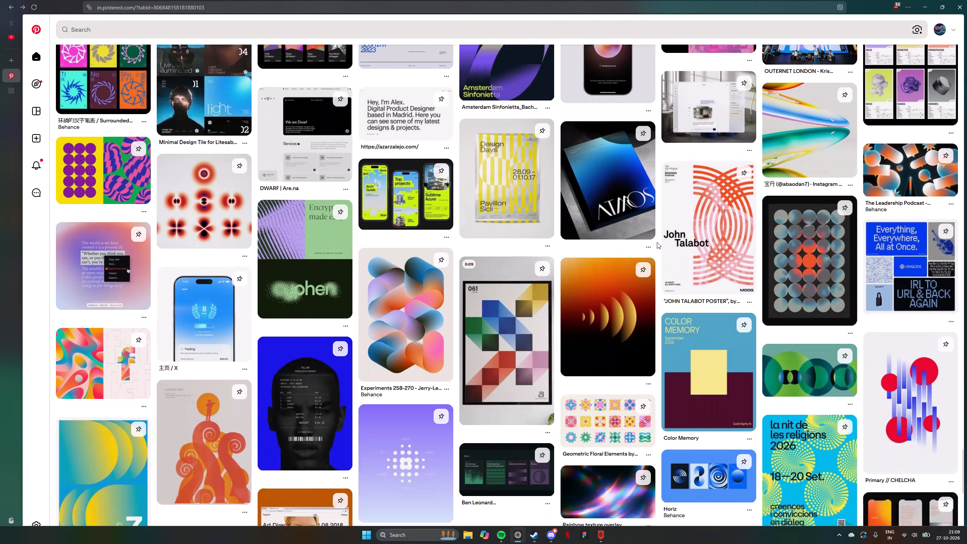
{"action": "scroll", "coordinate": [657, 242], "scroll_direction": "down", "scroll_amount": 3}
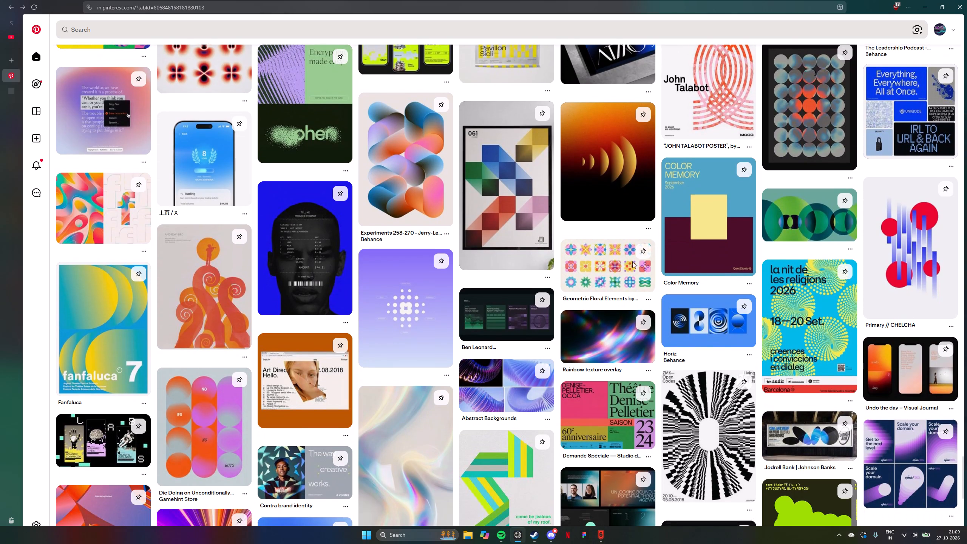
{"action": "scroll", "coordinate": [255, 350], "scroll_direction": "down", "scroll_amount": 1}
{"action": "scroll", "coordinate": [255, 350], "scroll_direction": "up", "scroll_amount": 1}
{"action": "scroll", "coordinate": [255, 350], "scroll_direction": "down", "scroll_amount": 2}
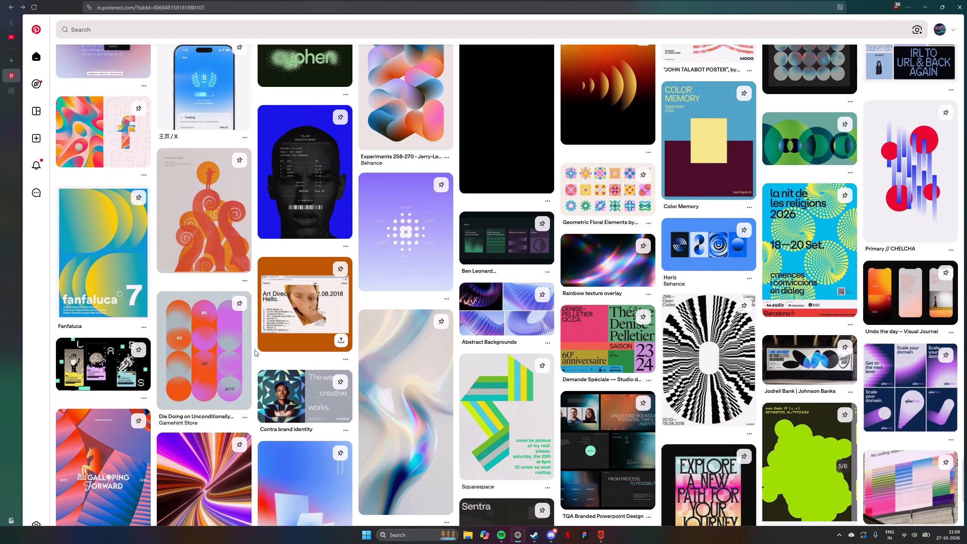
Examine further My Portfolio pin suggestions for radial light bursts, prism effects and spectral gradients.
{"action": "scroll", "coordinate": [255, 349], "scroll_direction": "down", "scroll_amount": 10}
{"action": "scroll", "coordinate": [255, 349], "scroll_direction": "up", "scroll_amount": 1}
{"action": "scroll", "coordinate": [255, 349], "scroll_direction": "down", "scroll_amount": 3}
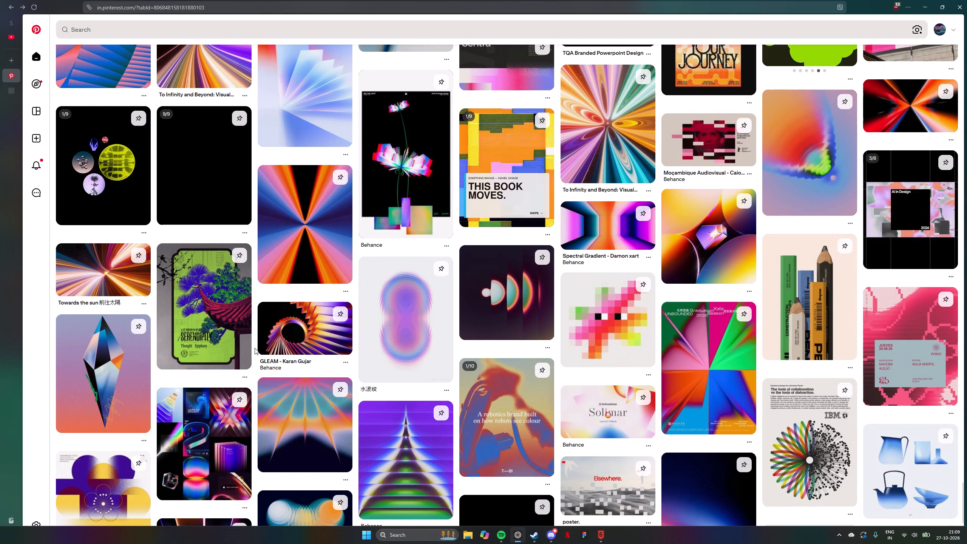
{"action": "scroll", "coordinate": [255, 348], "scroll_direction": "down", "scroll_amount": 2}
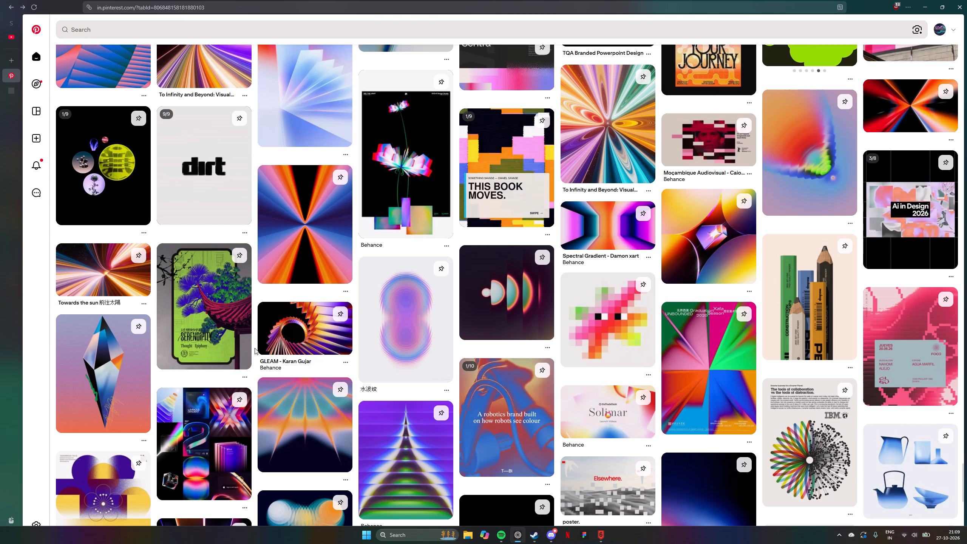
{"action": "scroll", "coordinate": [255, 348], "scroll_direction": "down", "scroll_amount": 4}
{"action": "scroll", "coordinate": [255, 348], "scroll_direction": "up", "scroll_amount": 1}
{"action": "scroll", "coordinate": [255, 348], "scroll_direction": "down", "scroll_amount": 7}
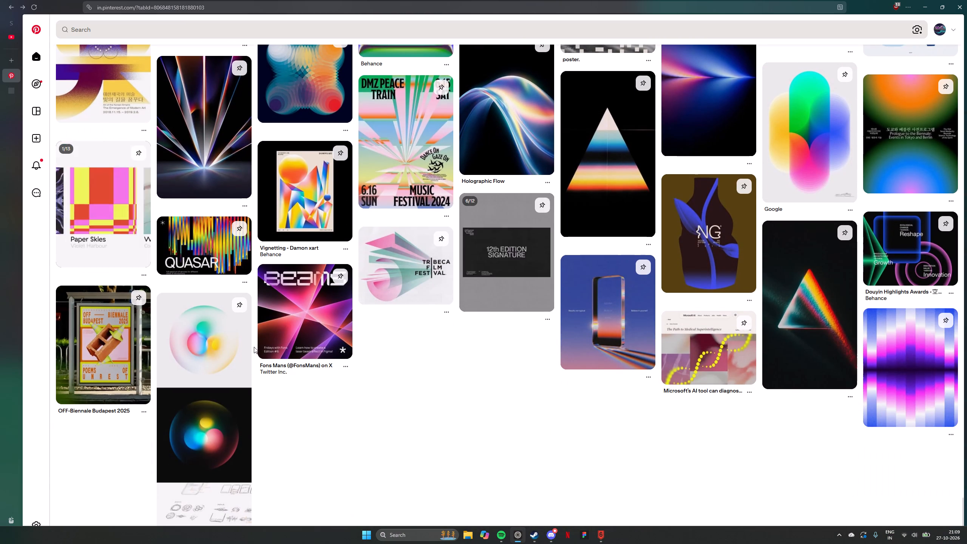
Review the already browsed suggestions in reverse, back to the start of the My Portfolio feed.
{"action": "scroll", "coordinate": [254, 347], "scroll_direction": "up", "scroll_amount": 10}
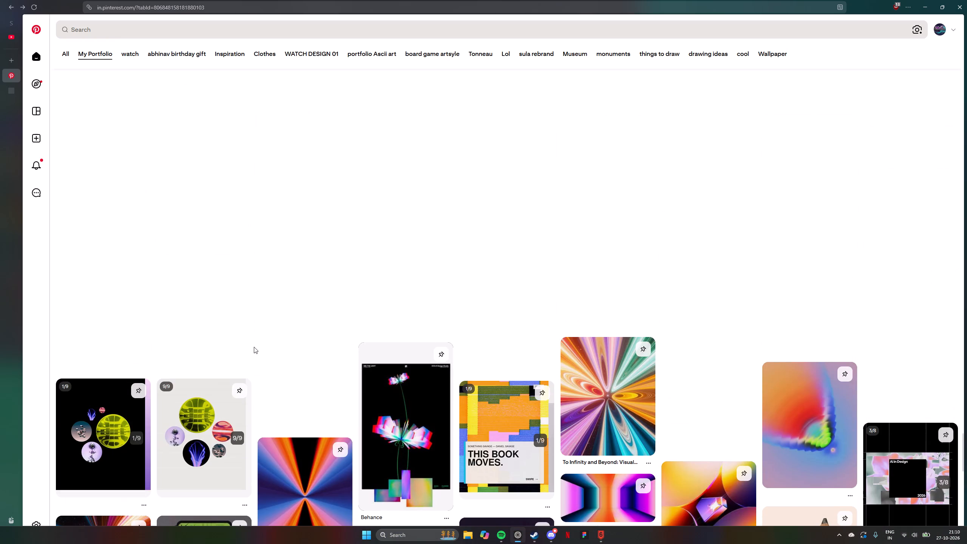
{"action": "scroll", "coordinate": [254, 347], "scroll_direction": "up", "scroll_amount": 6}
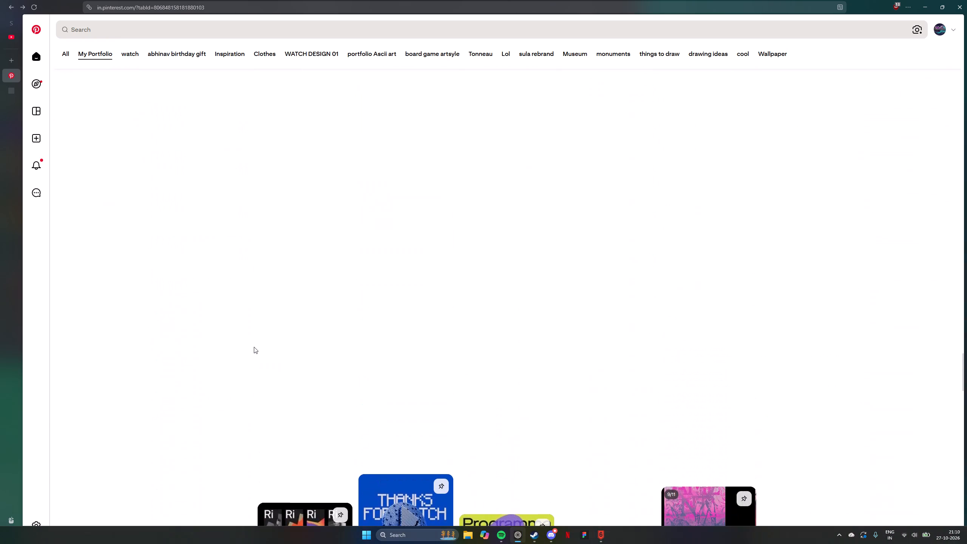
{"action": "scroll", "coordinate": [254, 347], "scroll_direction": "up", "scroll_amount": 2}
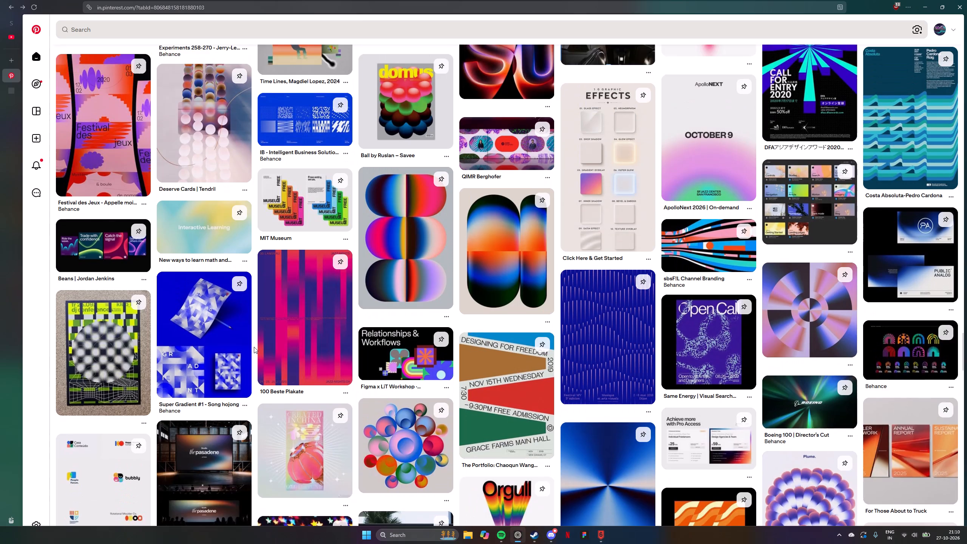
{"action": "scroll", "coordinate": [254, 347], "scroll_direction": "up", "scroll_amount": 4}
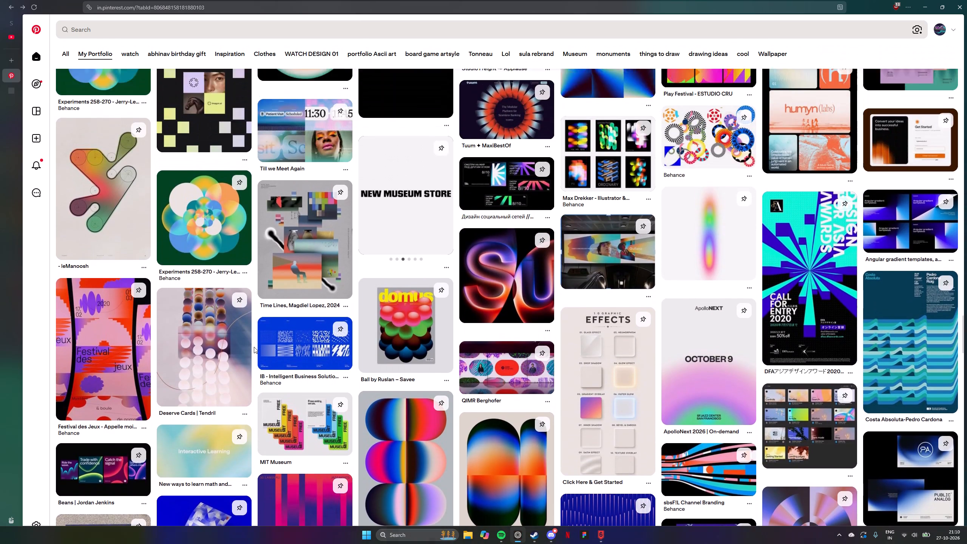
{"action": "scroll", "coordinate": [254, 347], "scroll_direction": "up", "scroll_amount": 7}
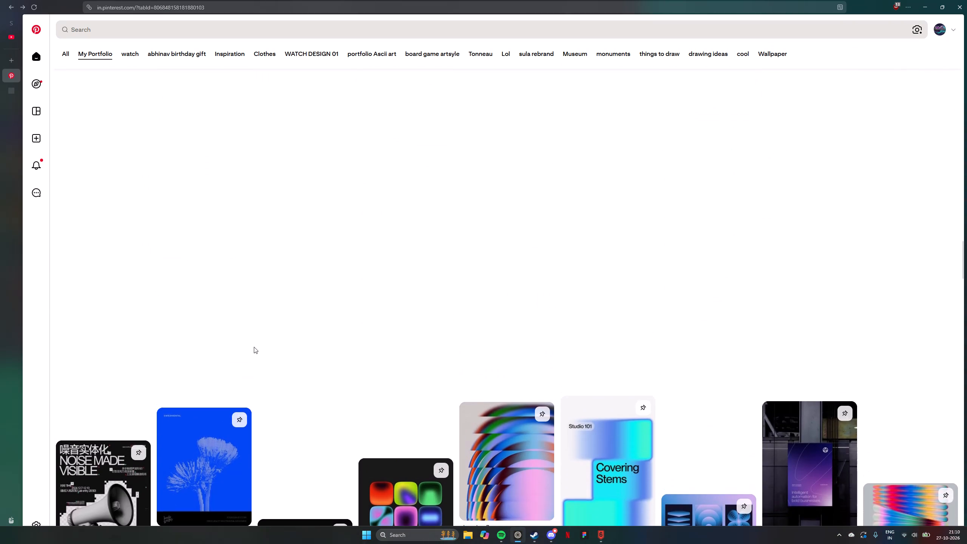
{"action": "scroll", "coordinate": [254, 347], "scroll_direction": "down", "scroll_amount": 3}
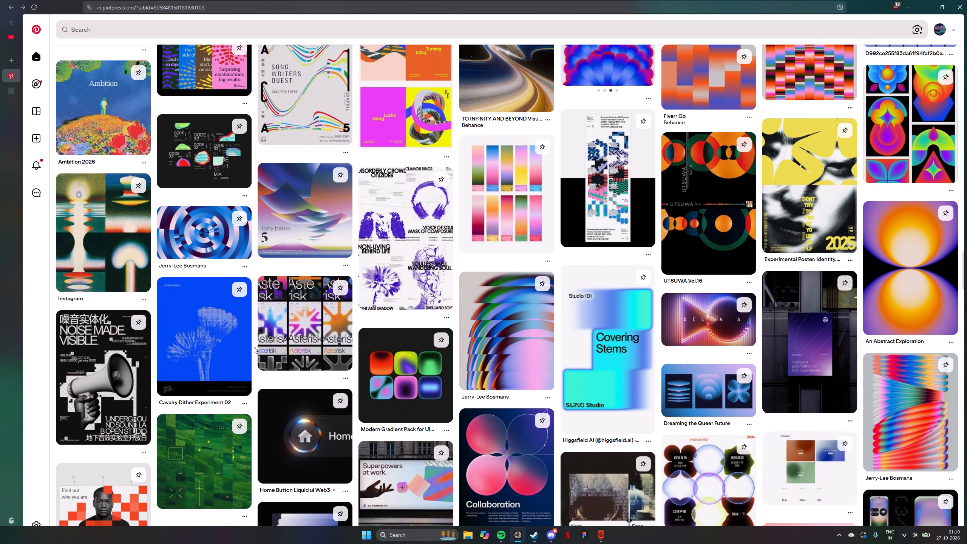
{"action": "scroll", "coordinate": [254, 347], "scroll_direction": "up", "scroll_amount": 15}
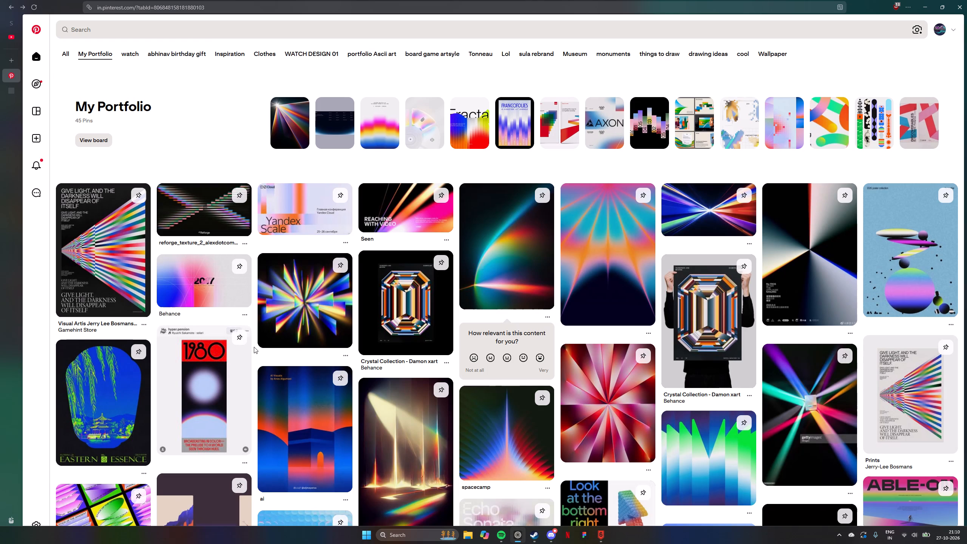
Find the Funworks pin with the diagonal gradient bar on black among the suggestions and save it to My Portfolio.
{"action": "scroll", "coordinate": [254, 347], "scroll_direction": "down", "scroll_amount": 4}
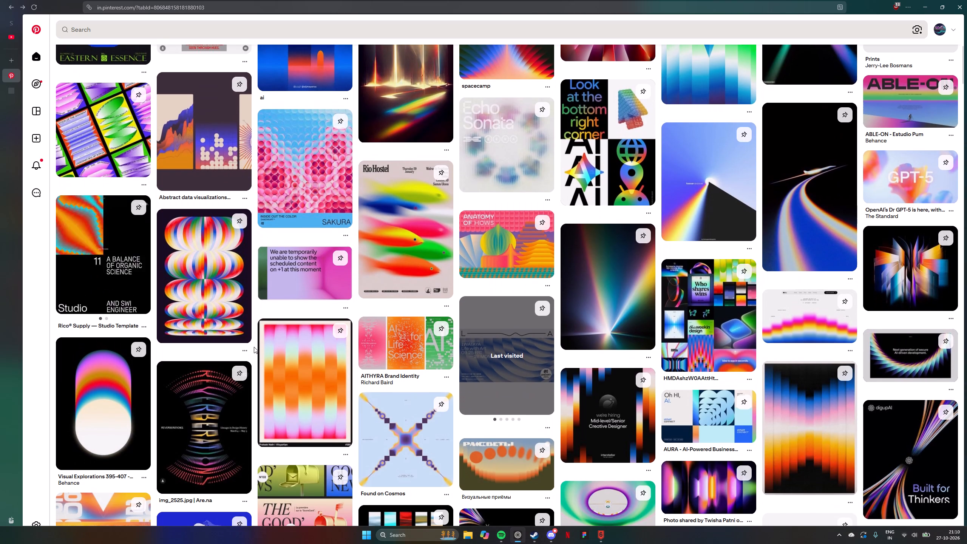
{"action": "scroll", "coordinate": [254, 347], "scroll_direction": "down", "scroll_amount": 2}
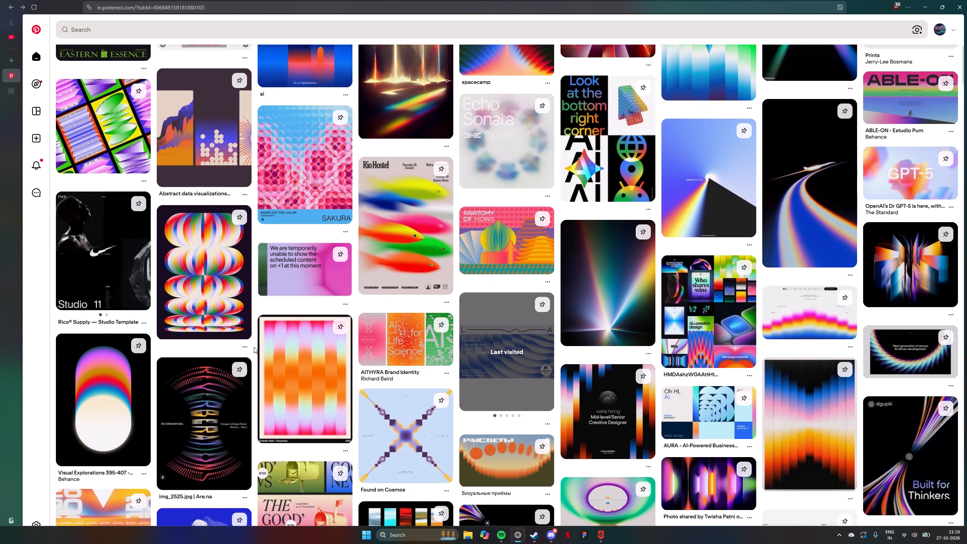
{"action": "scroll", "coordinate": [254, 347], "scroll_direction": "down", "scroll_amount": 1}
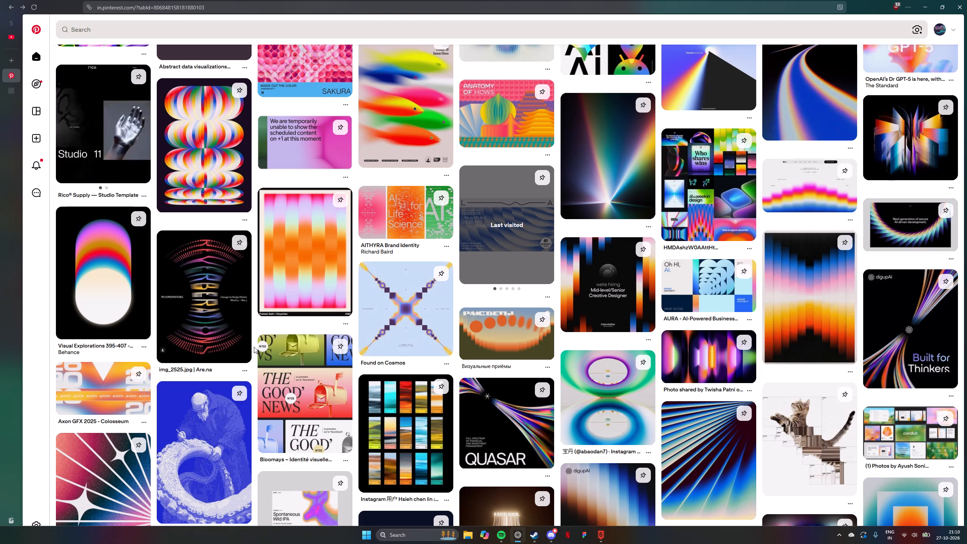
{"action": "scroll", "coordinate": [254, 347], "scroll_direction": "down", "scroll_amount": 3}
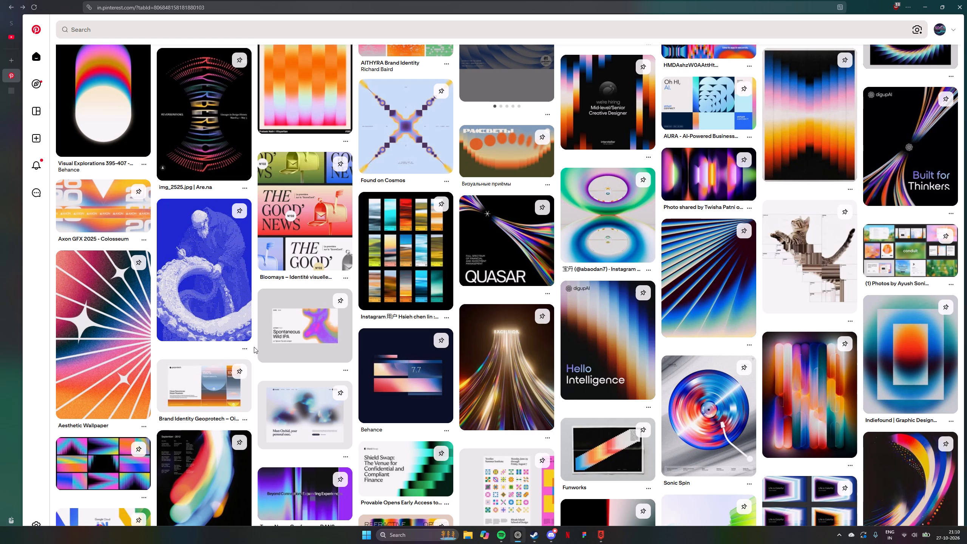
{"action": "scroll", "coordinate": [254, 347], "scroll_direction": "down", "scroll_amount": 2}
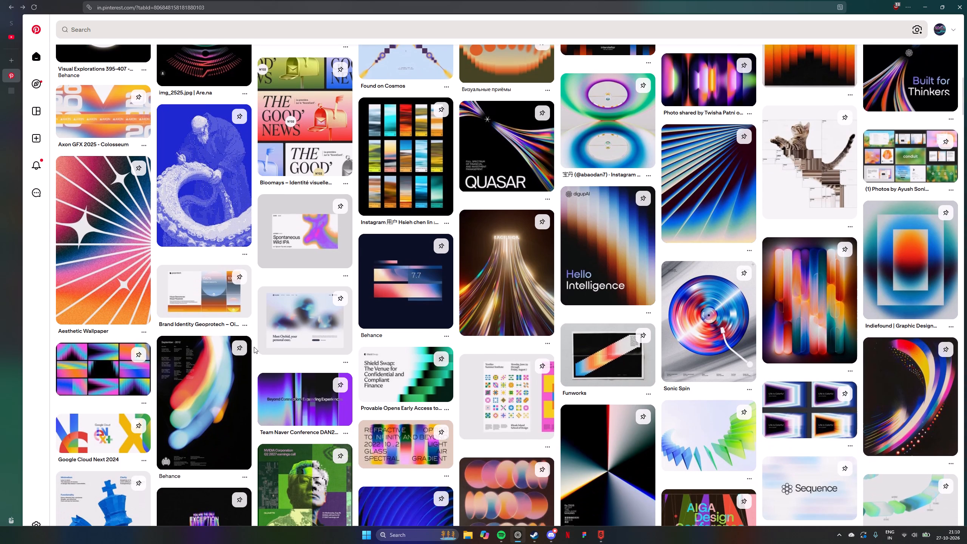
{"action": "scroll", "coordinate": [254, 347], "scroll_direction": "down", "scroll_amount": 1}
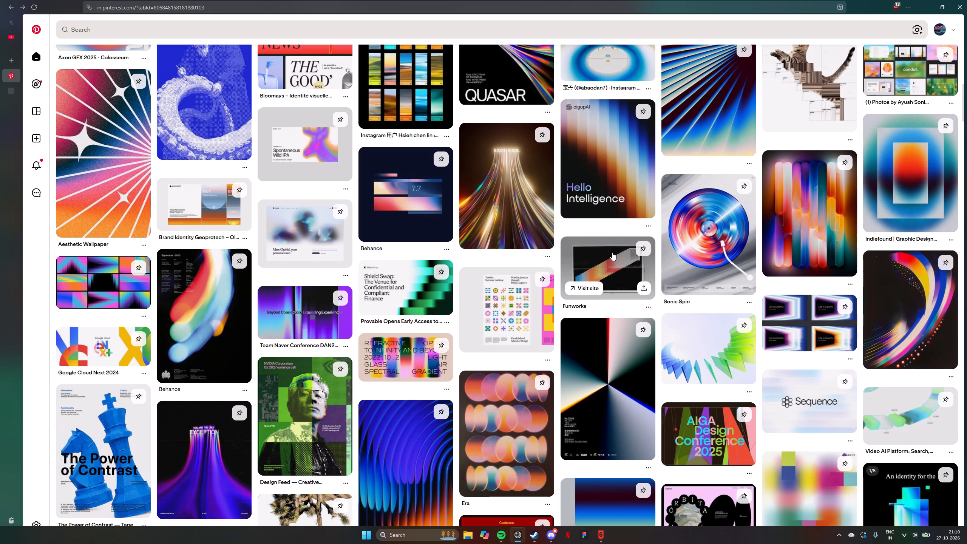
{"action": "left_click", "coordinate": [644, 252]}
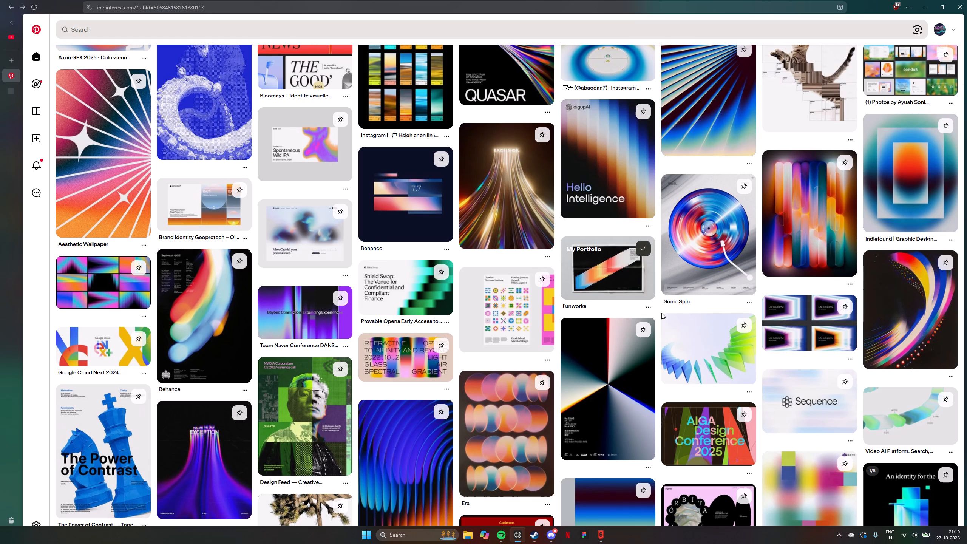
Examine the suggestions below the Funworks pin for more gradient, poster and geometric graphic references.
{"action": "scroll", "coordinate": [661, 313], "scroll_direction": "down", "scroll_amount": 3}
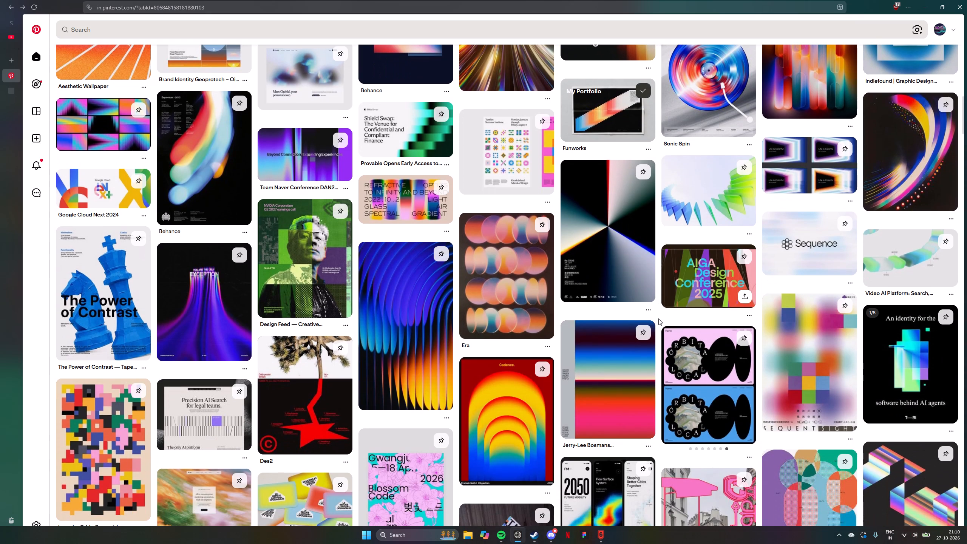
{"action": "scroll", "coordinate": [658, 318], "scroll_direction": "down", "scroll_amount": 2}
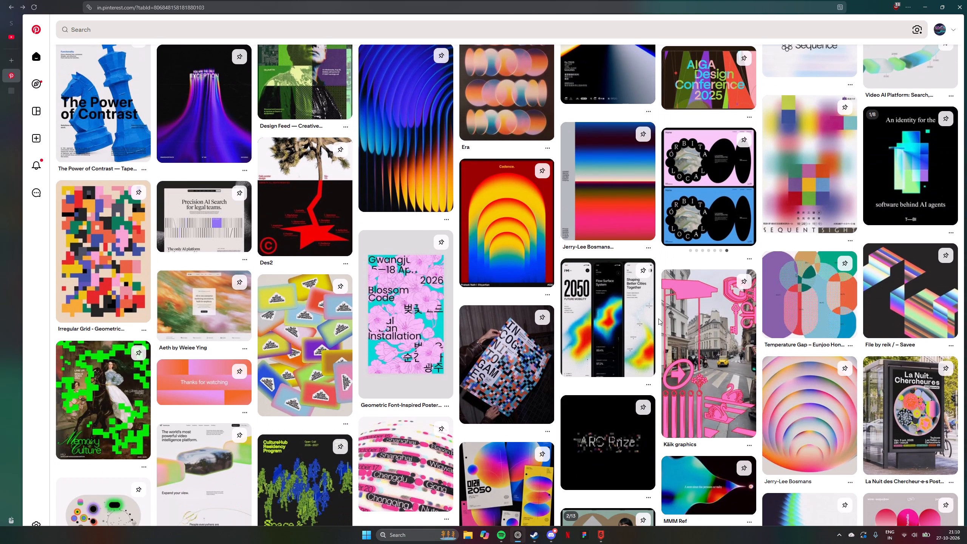
{"action": "scroll", "coordinate": [658, 318], "scroll_direction": "down", "scroll_amount": 3}
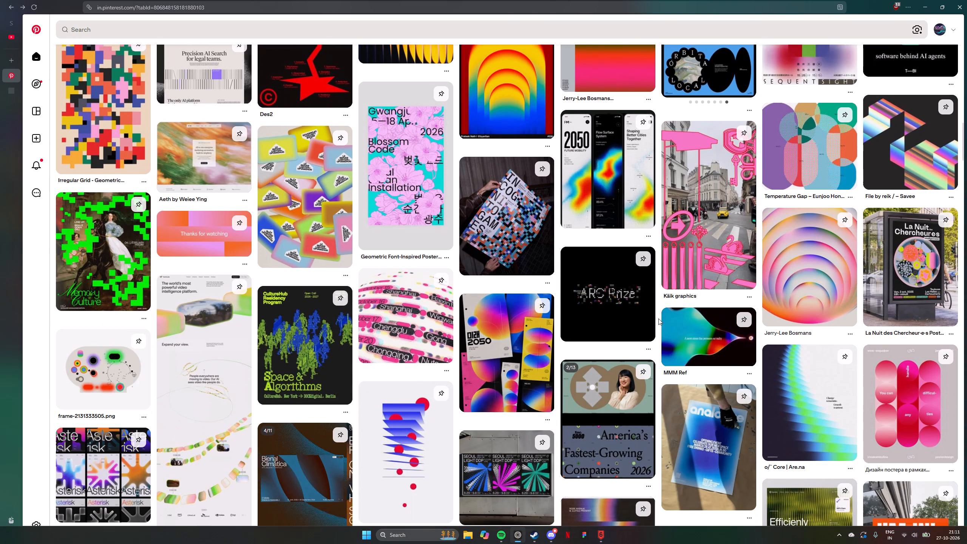
{"action": "scroll", "coordinate": [658, 318], "scroll_direction": "down", "scroll_amount": 4}
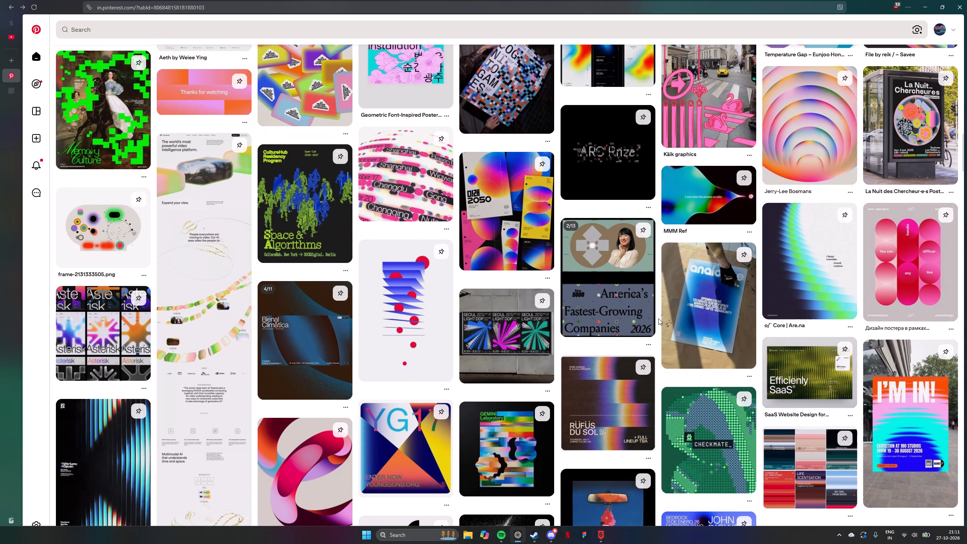
{"action": "scroll", "coordinate": [658, 318], "scroll_direction": "down", "scroll_amount": 1}
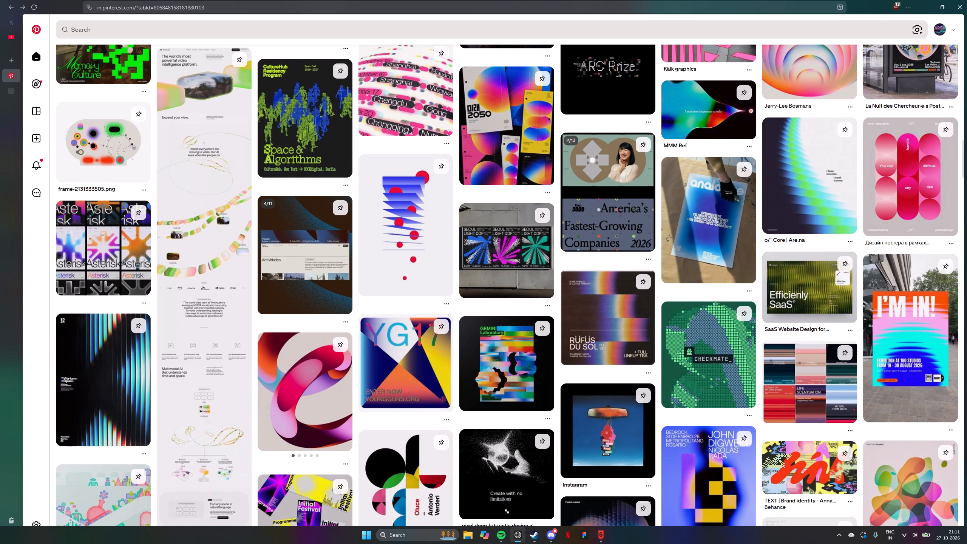
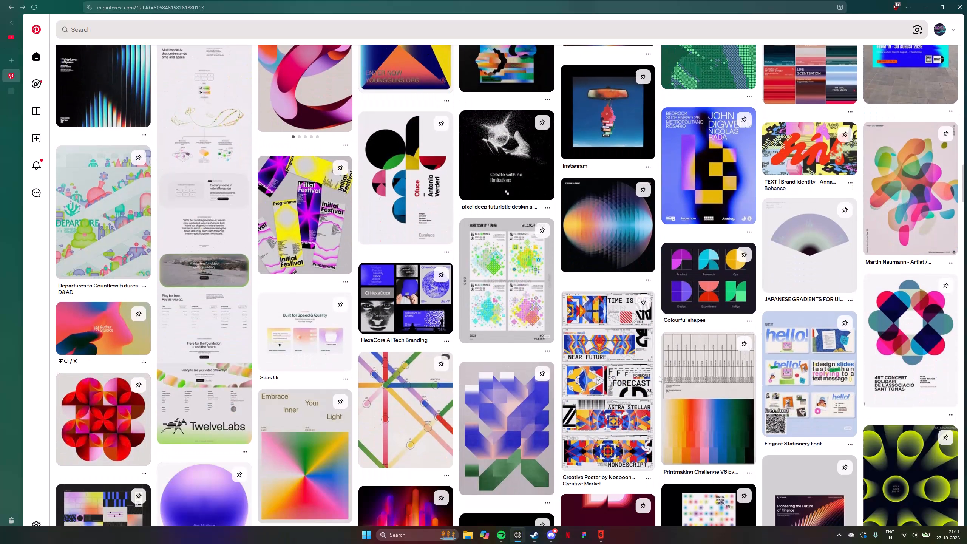
Examine more My Portfolio pin suggestions further down the feed for gradient, geometric pattern and poster design references.
{"action": "scroll", "coordinate": [658, 376], "scroll_direction": "down", "scroll_amount": 5}
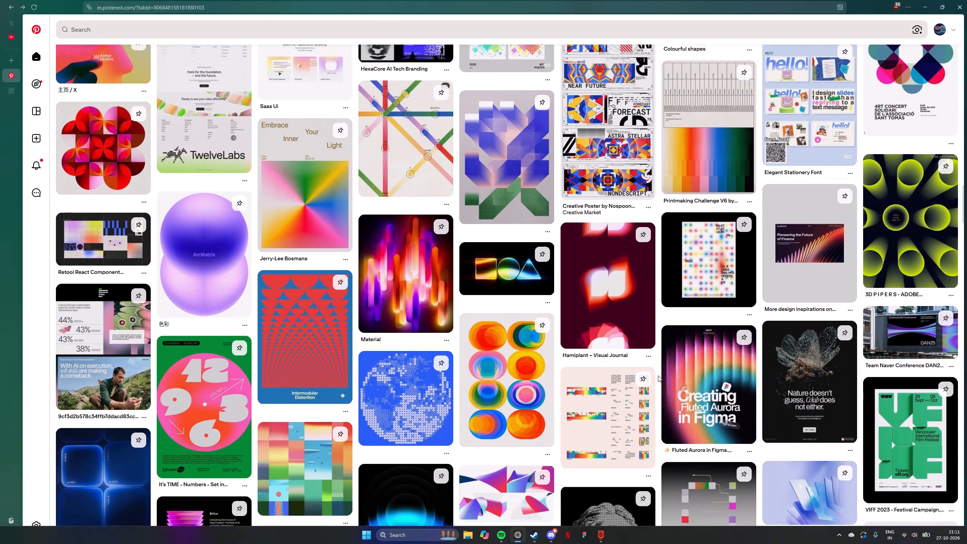
{"action": "scroll", "coordinate": [658, 376], "scroll_direction": "down", "scroll_amount": 4}
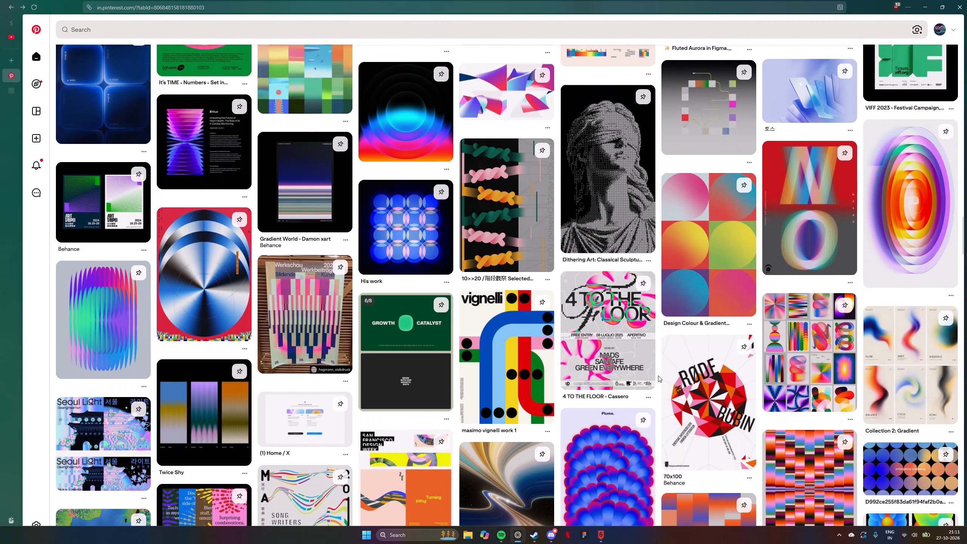
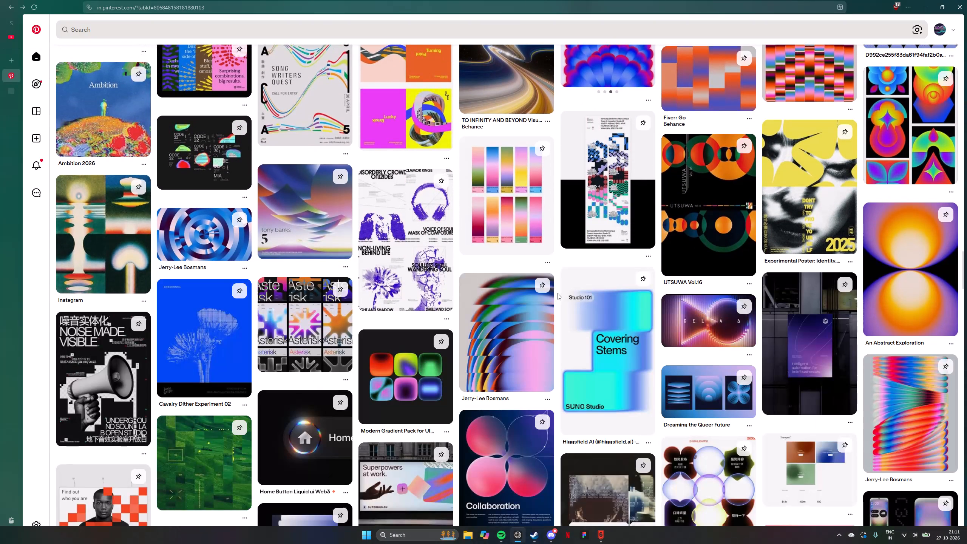
Examine further My Portfolio pin suggestions deeper in the feed for gradient, geometric and poster design references.
{"action": "scroll", "coordinate": [558, 293], "scroll_direction": "right", "scroll_amount": 1}
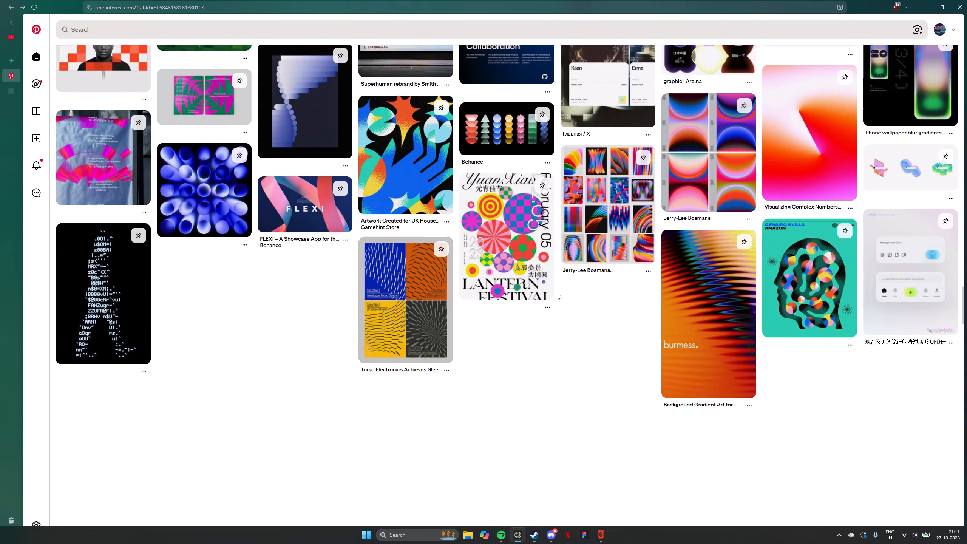
{"action": "scroll", "coordinate": [558, 293], "scroll_direction": "right", "scroll_amount": 1}
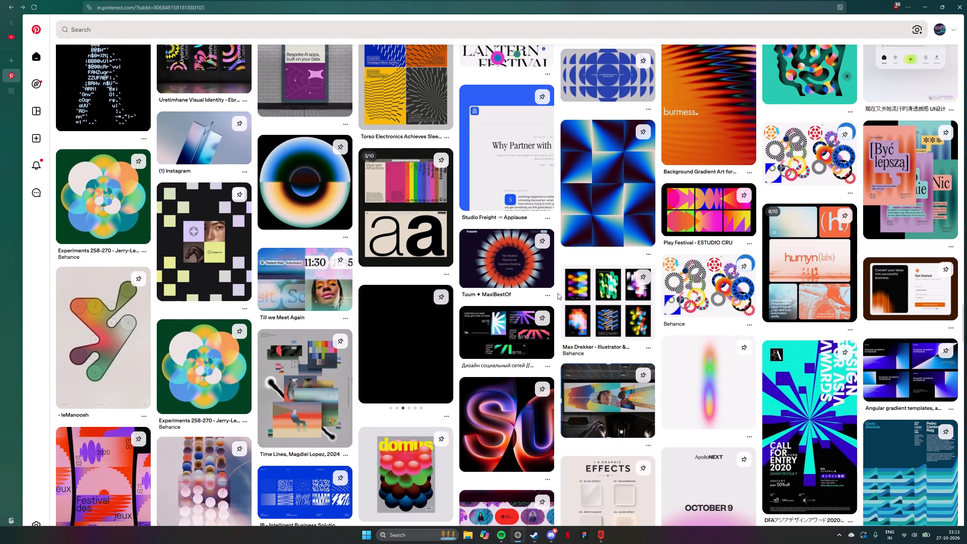
{"action": "scroll", "coordinate": [558, 293], "scroll_direction": "right", "scroll_amount": 1}
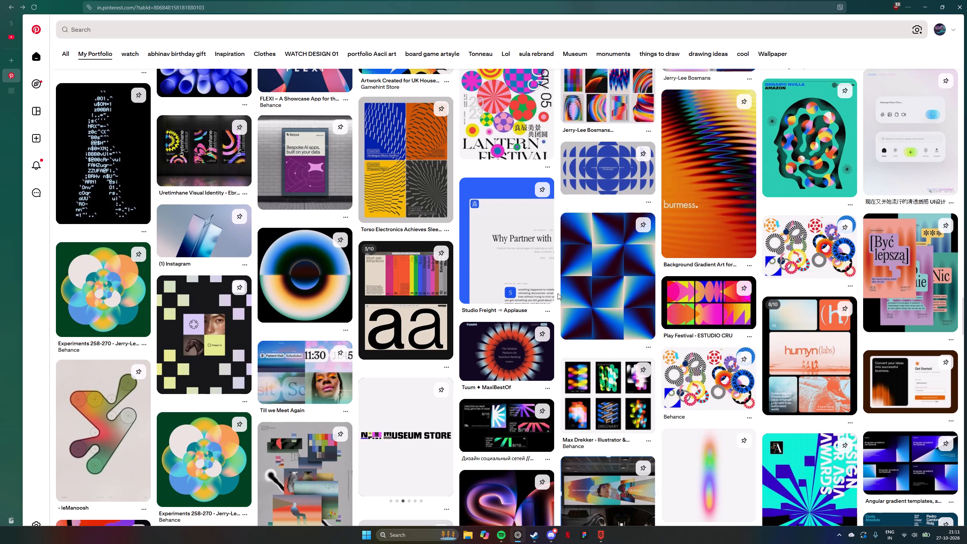
{"action": "scroll", "coordinate": [558, 293], "scroll_direction": "right", "scroll_amount": 2}
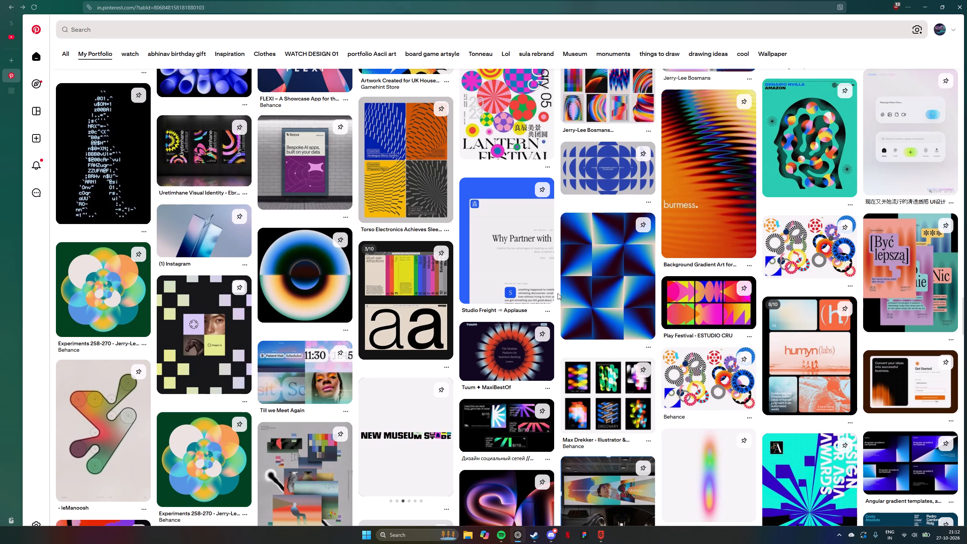
{"action": "scroll", "coordinate": [558, 293], "scroll_direction": "right", "scroll_amount": 3}
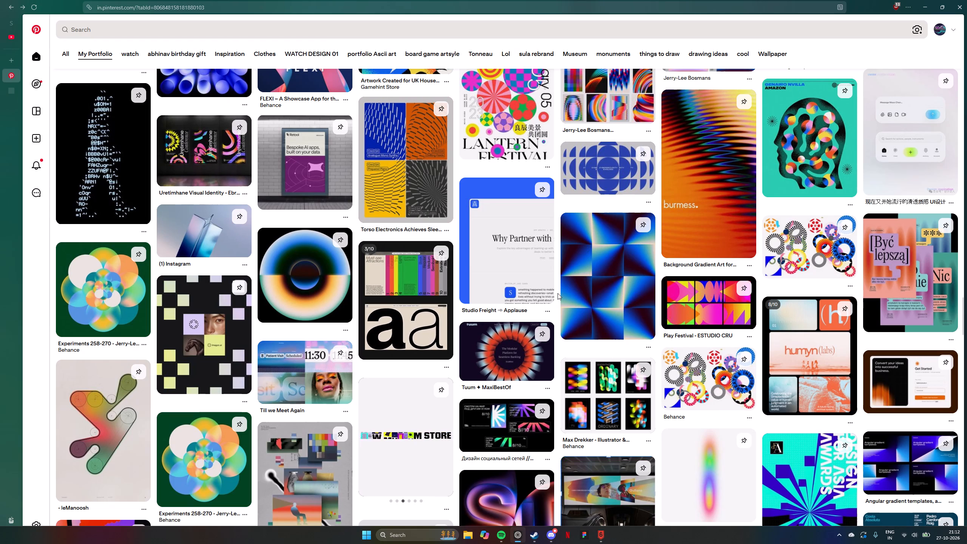
{"action": "scroll", "coordinate": [558, 293], "scroll_direction": "right", "scroll_amount": 3}
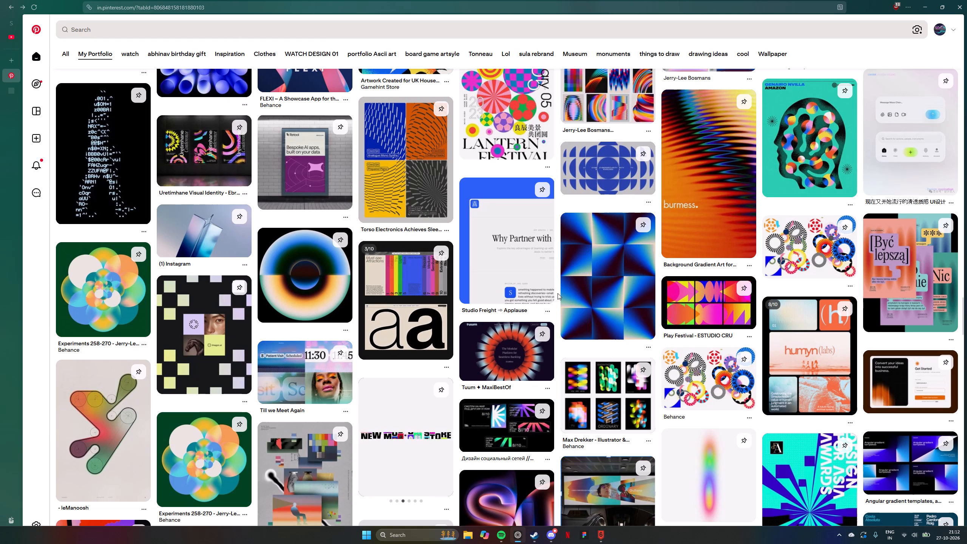
{"action": "scroll", "coordinate": [558, 293], "scroll_direction": "right", "scroll_amount": 1}
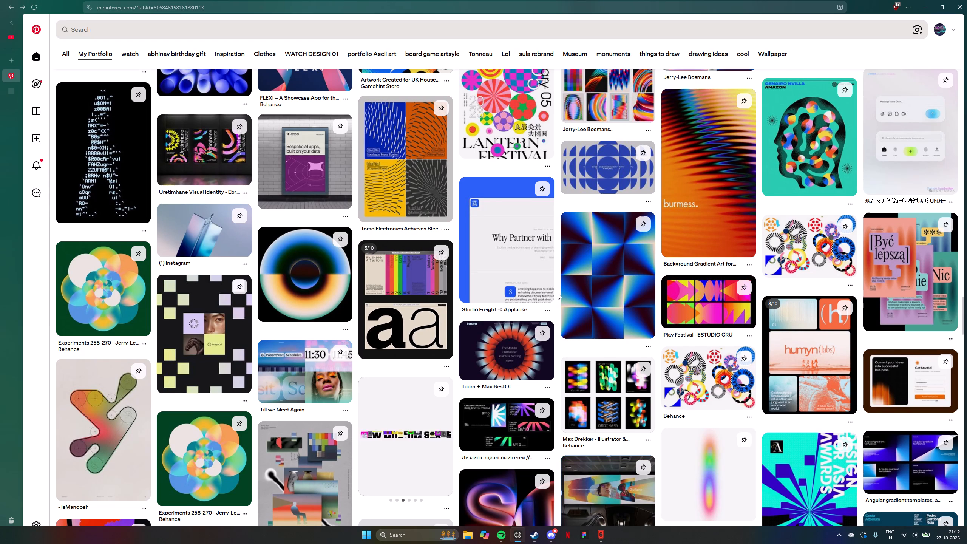
{"action": "scroll", "coordinate": [558, 293], "scroll_direction": "right", "scroll_amount": 1}
{"action": "scroll", "coordinate": [558, 293], "scroll_direction": "down", "scroll_amount": 1}
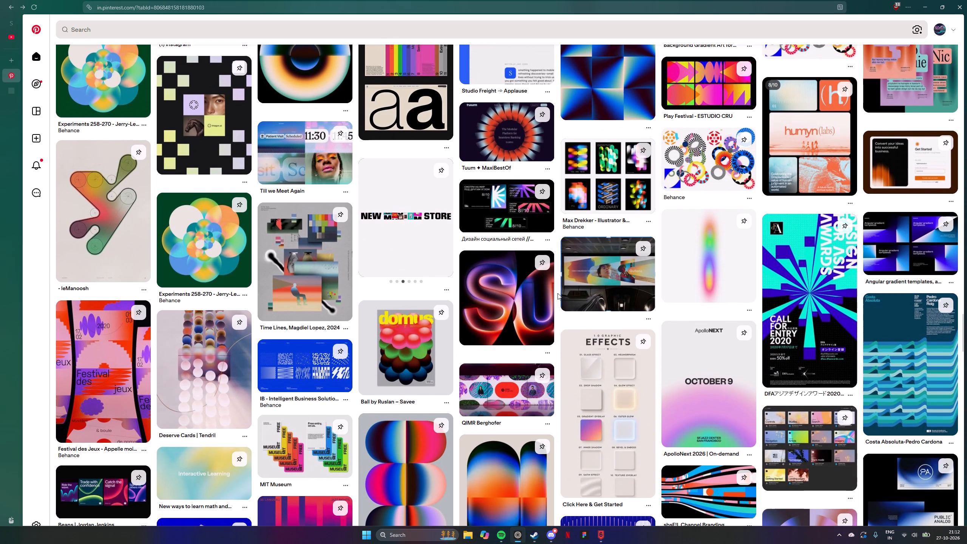
{"action": "scroll", "coordinate": [558, 293], "scroll_direction": "down", "scroll_amount": 2}
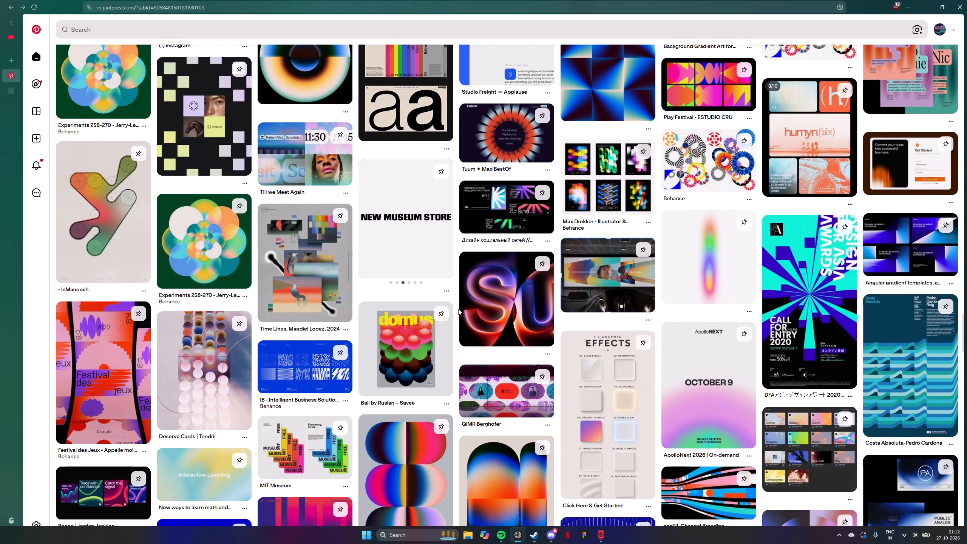
{"action": "scroll", "coordinate": [456, 312], "scroll_direction": "down", "scroll_amount": 3}
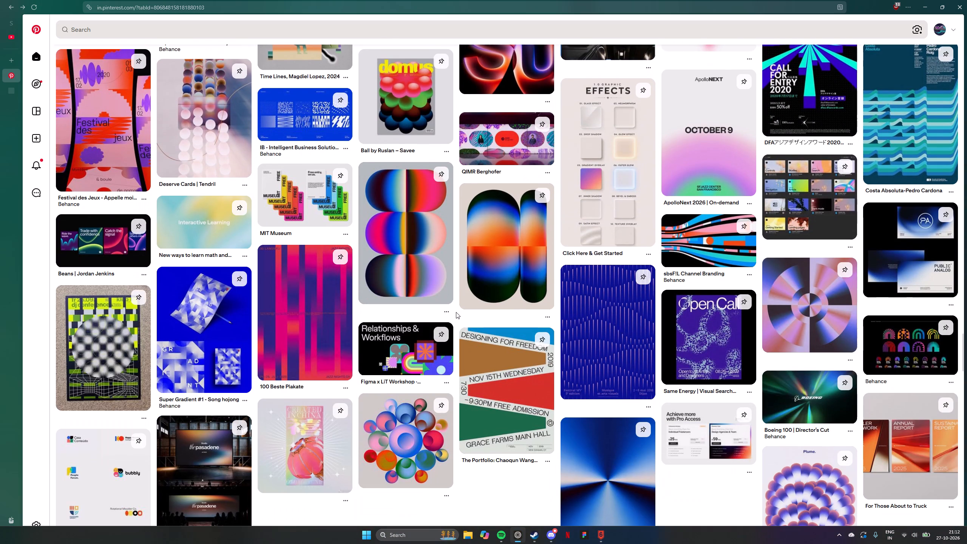
{"action": "scroll", "coordinate": [456, 312], "scroll_direction": "down", "scroll_amount": 1}
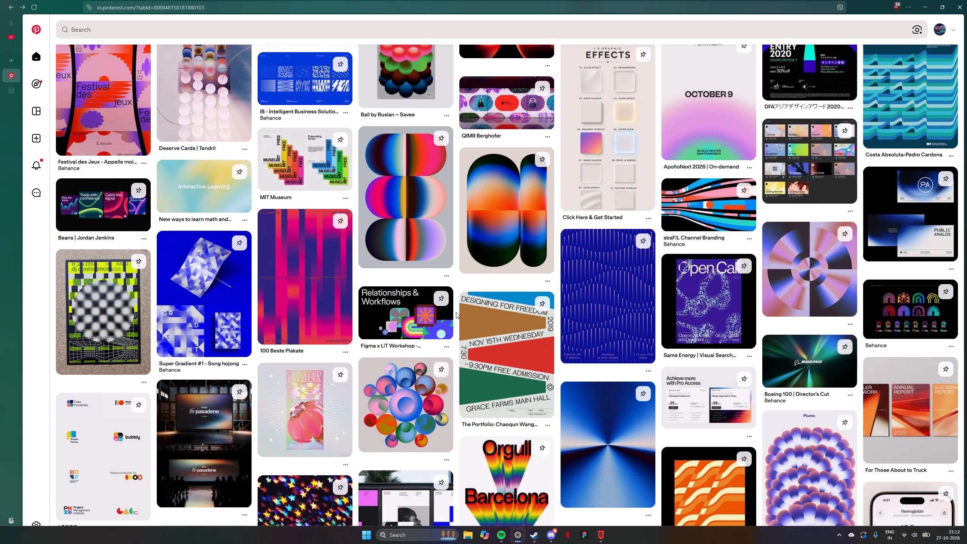
{"action": "scroll", "coordinate": [456, 312], "scroll_direction": "down", "scroll_amount": 4}
Review the earlier My Portfolio suggestions back to the start of the feed, looking over the gradient and light-ray pins.
{"action": "scroll", "coordinate": [456, 312], "scroll_direction": "up", "scroll_amount": 4}
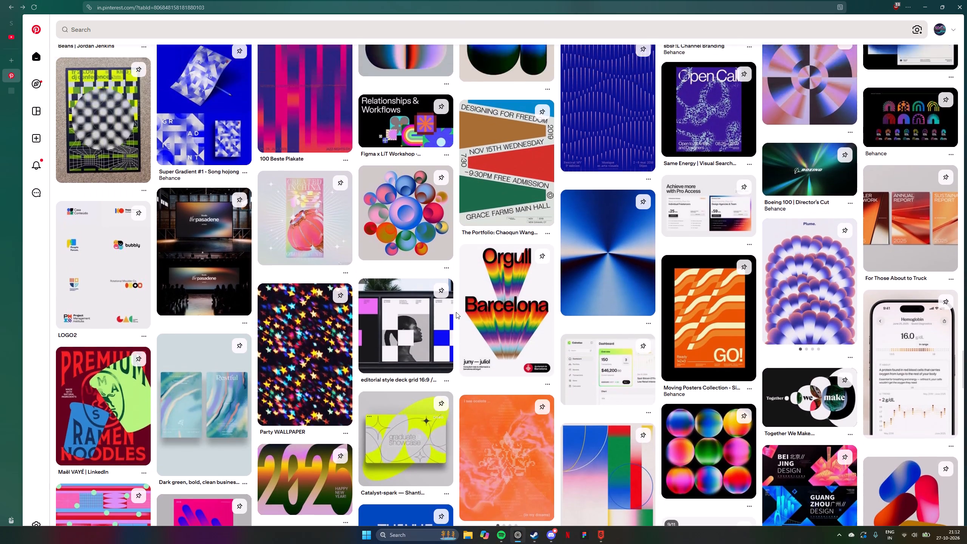
{"action": "scroll", "coordinate": [456, 312], "scroll_direction": "up", "scroll_amount": 13}
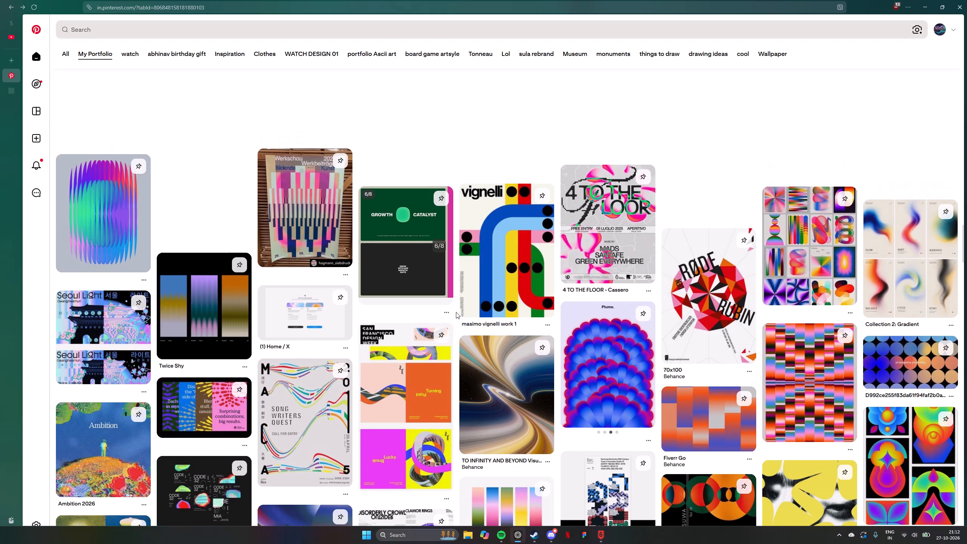
{"action": "scroll", "coordinate": [456, 312], "scroll_direction": "up", "scroll_amount": 1}
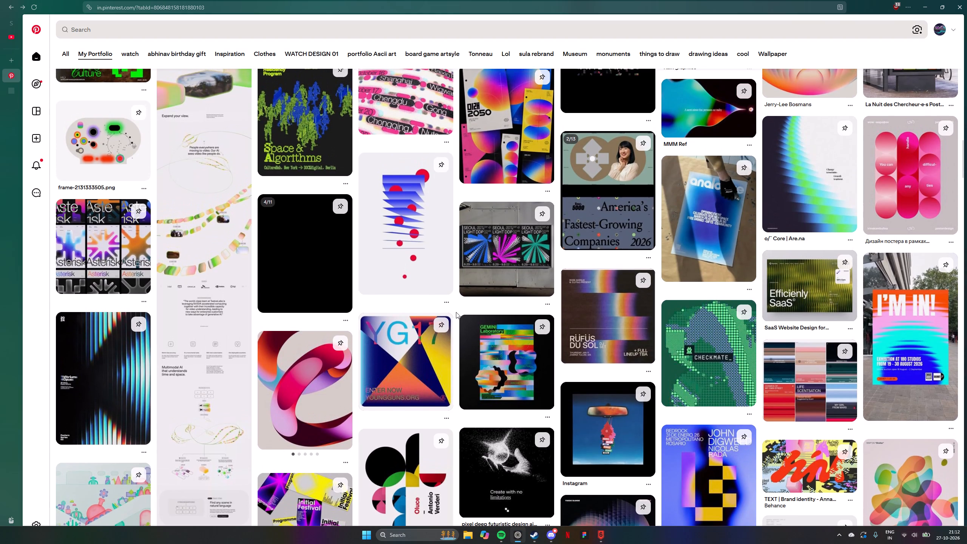
{"action": "scroll", "coordinate": [456, 312], "scroll_direction": "up", "scroll_amount": 4}
{"action": "scroll", "coordinate": [456, 312], "scroll_direction": "down", "scroll_amount": 8}
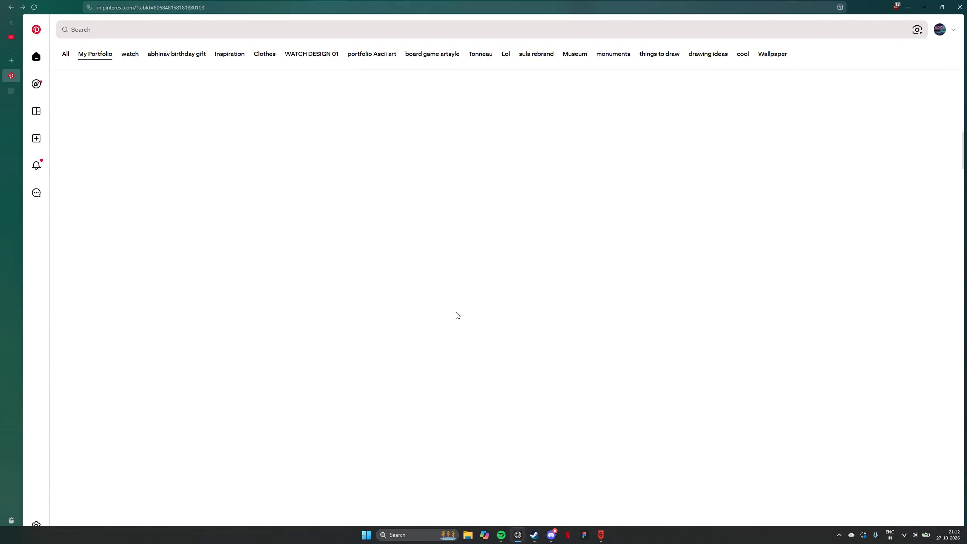
{"action": "scroll", "coordinate": [456, 312], "scroll_direction": "down", "scroll_amount": 2}
{"action": "scroll", "coordinate": [456, 312], "scroll_direction": "up", "scroll_amount": 5}
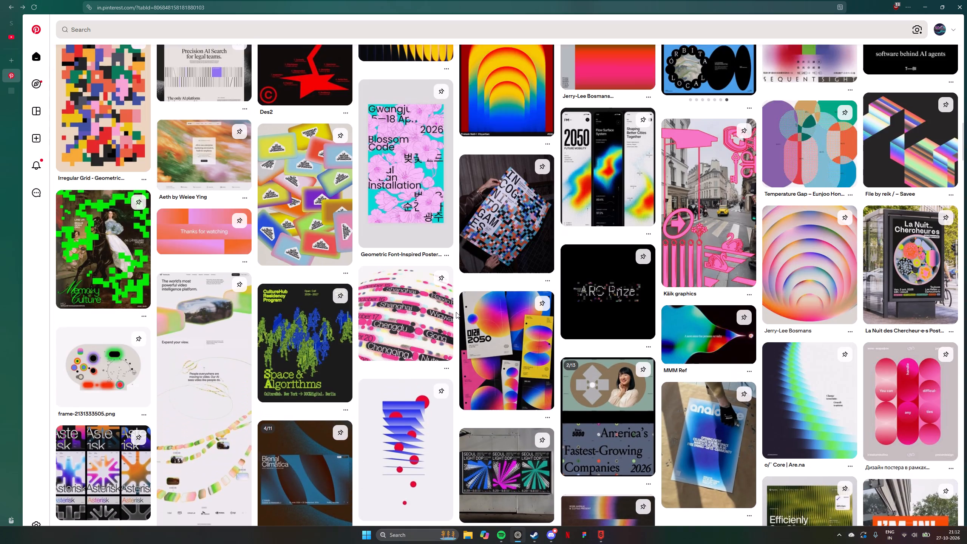
{"action": "scroll", "coordinate": [456, 312], "scroll_direction": "up", "scroll_amount": 3}
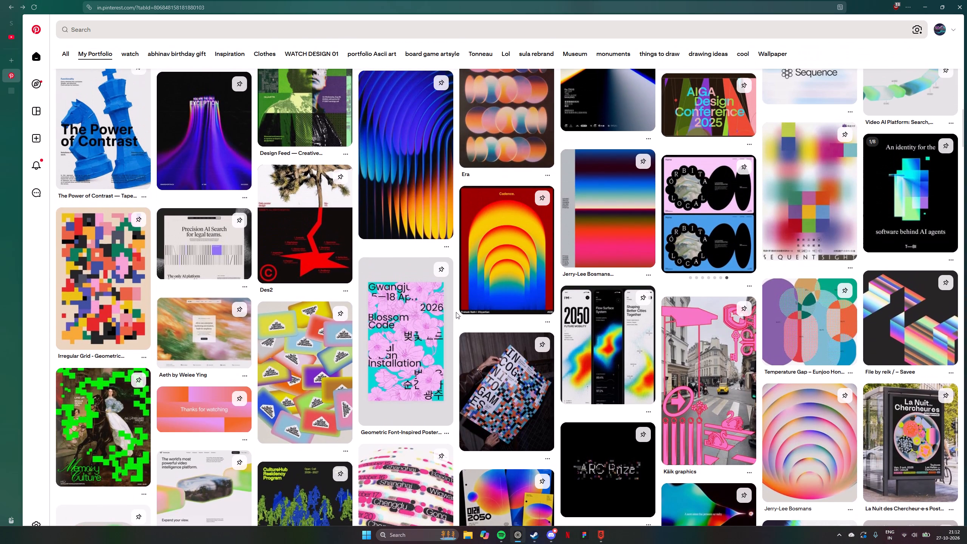
{"action": "scroll", "coordinate": [456, 312], "scroll_direction": "up", "scroll_amount": 3}
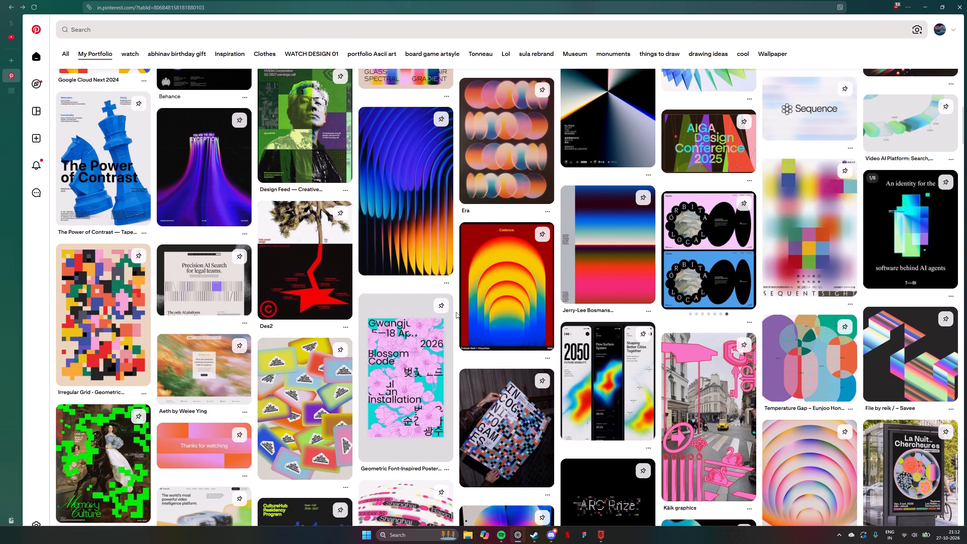
{"action": "scroll", "coordinate": [456, 312], "scroll_direction": "up", "scroll_amount": 3}
{"action": "scroll", "coordinate": [456, 312], "scroll_direction": "down", "scroll_amount": 1}
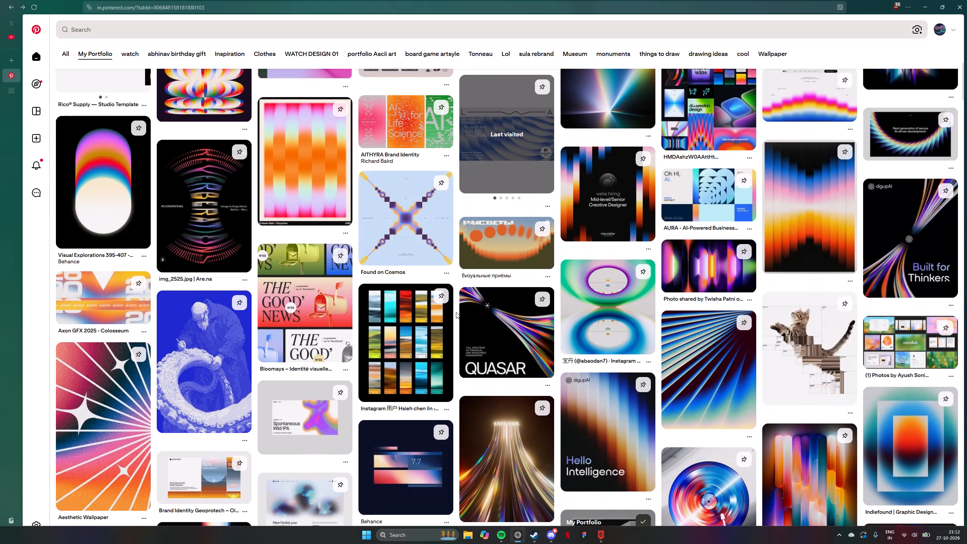
{"action": "scroll", "coordinate": [456, 312], "scroll_direction": "down", "scroll_amount": 1}
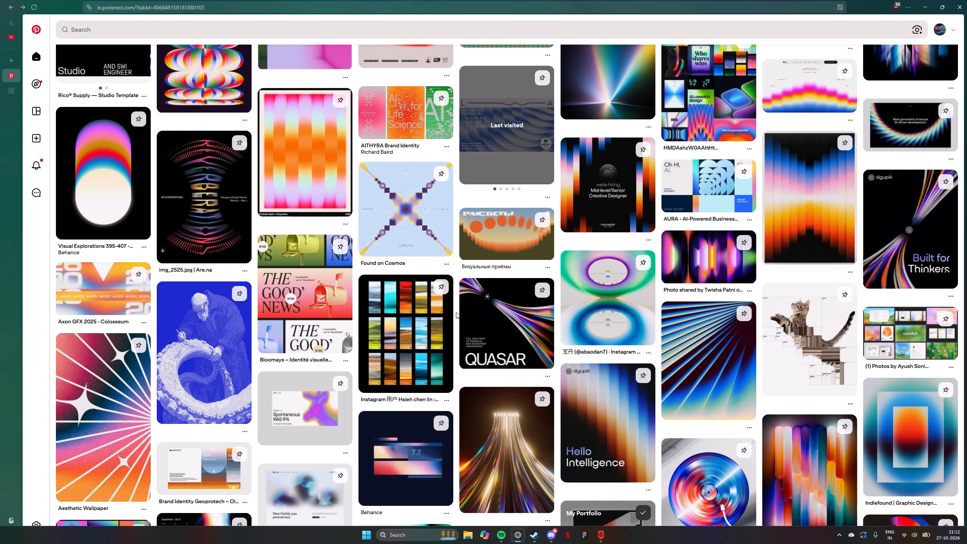
{"action": "scroll", "coordinate": [456, 312], "scroll_direction": "up", "scroll_amount": 2}
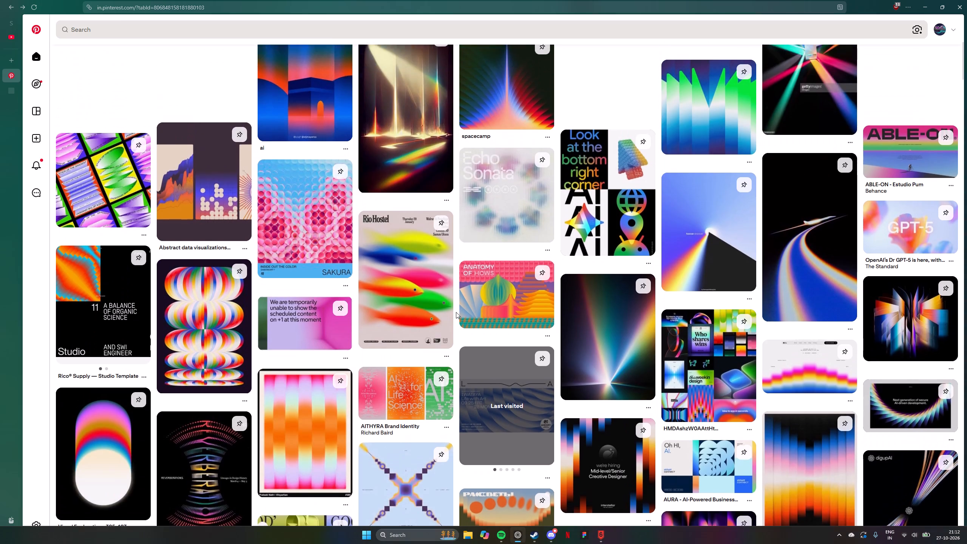
{"action": "scroll", "coordinate": [456, 312], "scroll_direction": "up", "scroll_amount": 5}
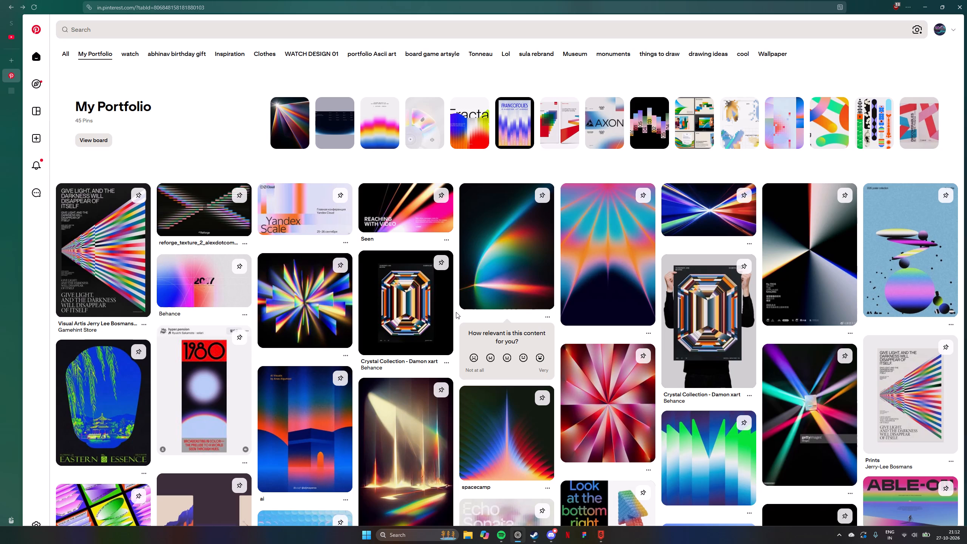
{"action": "scroll", "coordinate": [456, 312], "scroll_direction": "down", "scroll_amount": 2}
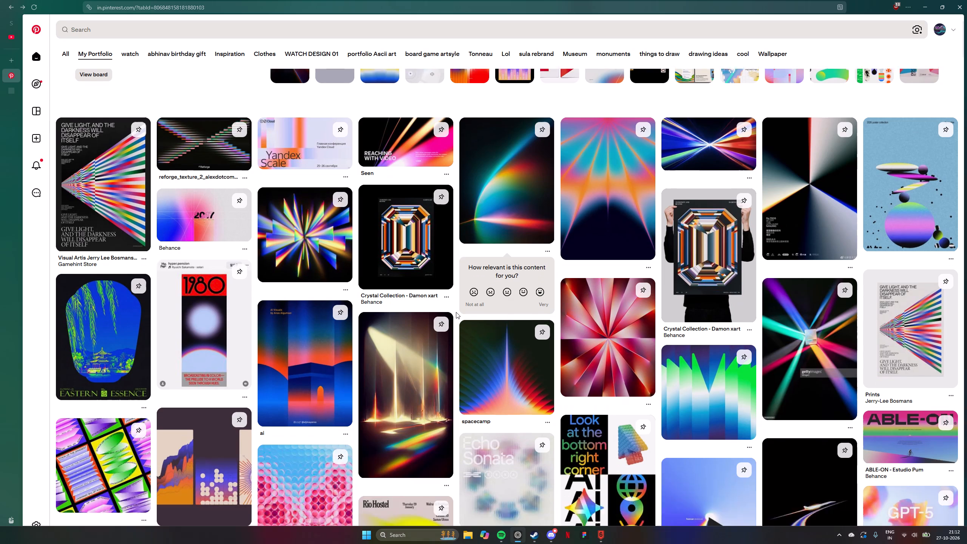
{"action": "scroll", "coordinate": [456, 312], "scroll_direction": "down", "scroll_amount": 1}
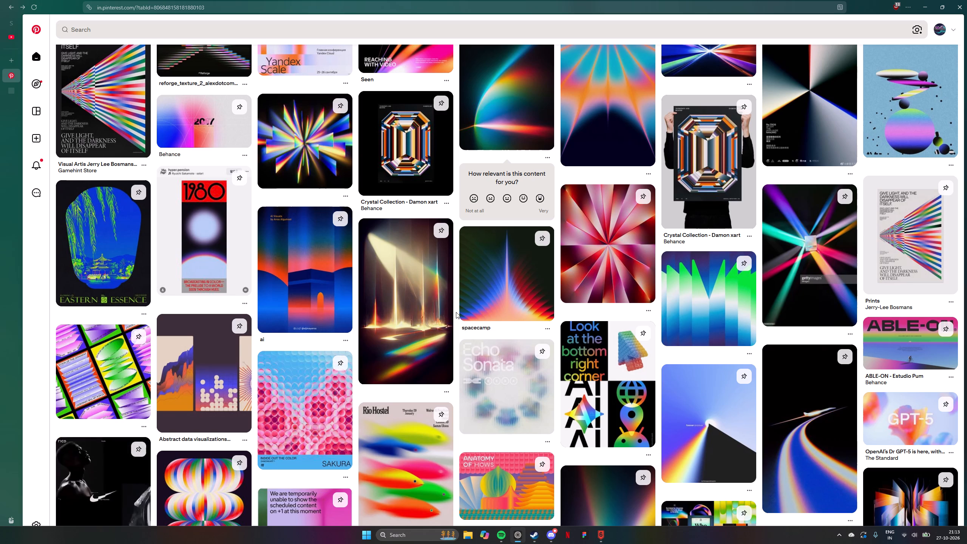
{"action": "scroll", "coordinate": [456, 312], "scroll_direction": "down", "scroll_amount": 1}
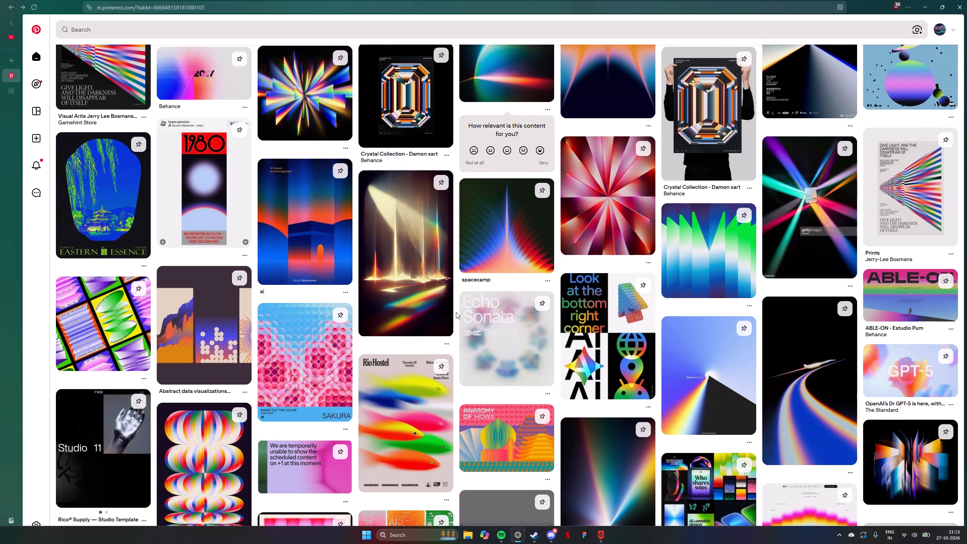
Switch to Figma and add a new page named PFP to the Portfolio website file.
{"action": "left_click", "coordinate": [416, 532]}
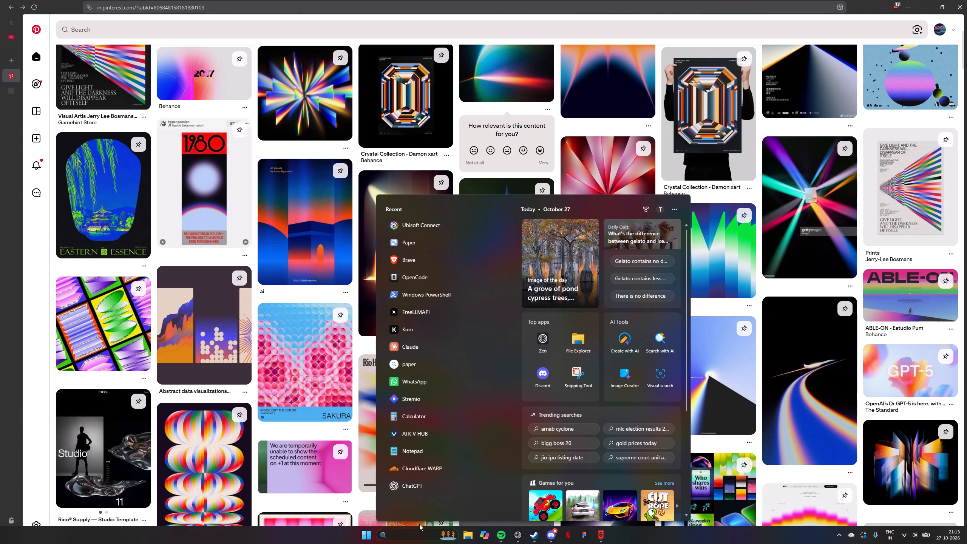
{"action": "type", "text": "fig"}
{"action": "key", "text": "Return"}
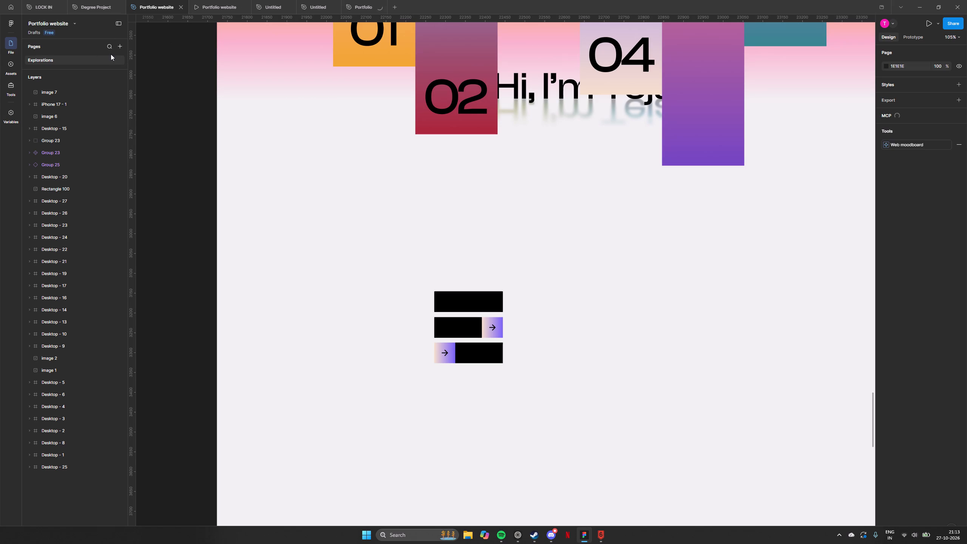
{"action": "left_click", "coordinate": [123, 48]}
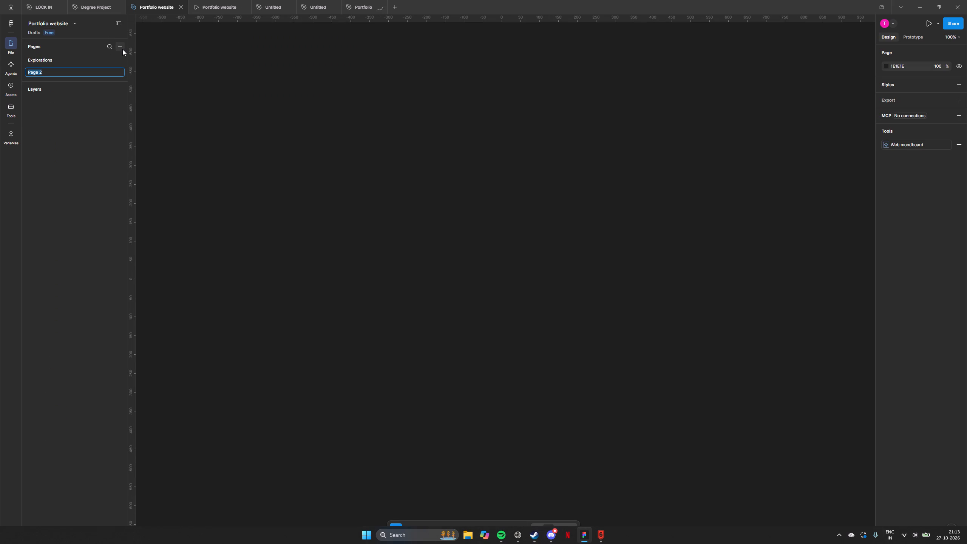
{"action": "type", "text": "PFP"}
{"action": "key", "text": "Return"}
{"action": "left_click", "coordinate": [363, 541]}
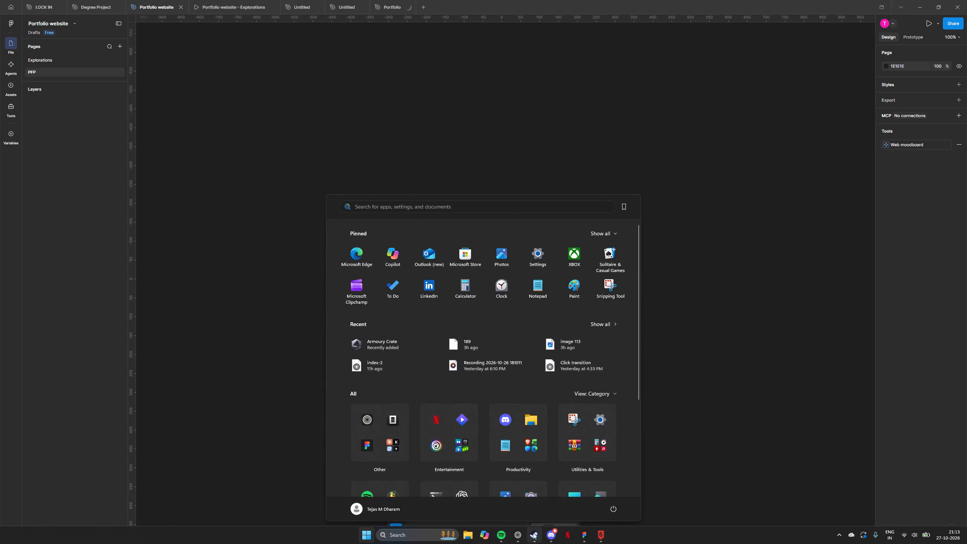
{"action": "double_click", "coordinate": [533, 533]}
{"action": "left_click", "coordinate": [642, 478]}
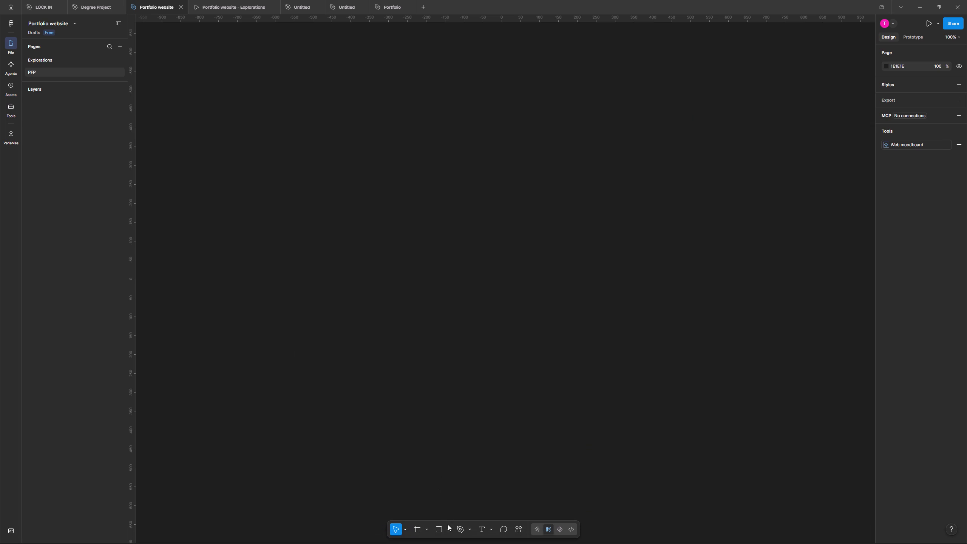
Draw a circle about 534 × 534 with the Ellipse tool on the empty PFP page.
{"action": "left_click", "coordinate": [449, 528]}
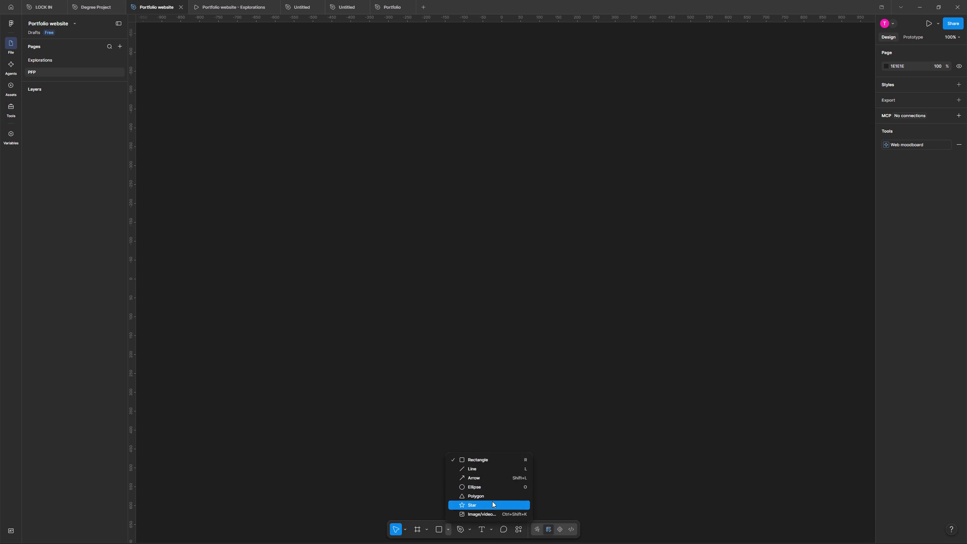
{"action": "left_click", "coordinate": [490, 490]}
{"action": "left_click_drag", "start_coordinate": [369, 141], "coordinate": [481, 287], "text": "shift"}
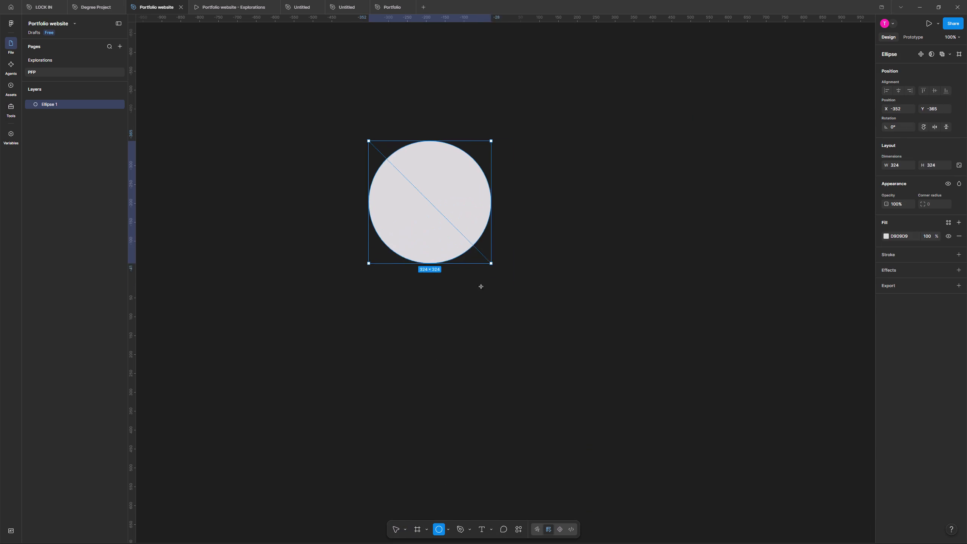
{"action": "left_click_drag", "start_coordinate": [481, 287], "coordinate": [528, 343], "text": "shift"}
{"action": "left_click", "coordinate": [650, 309]}
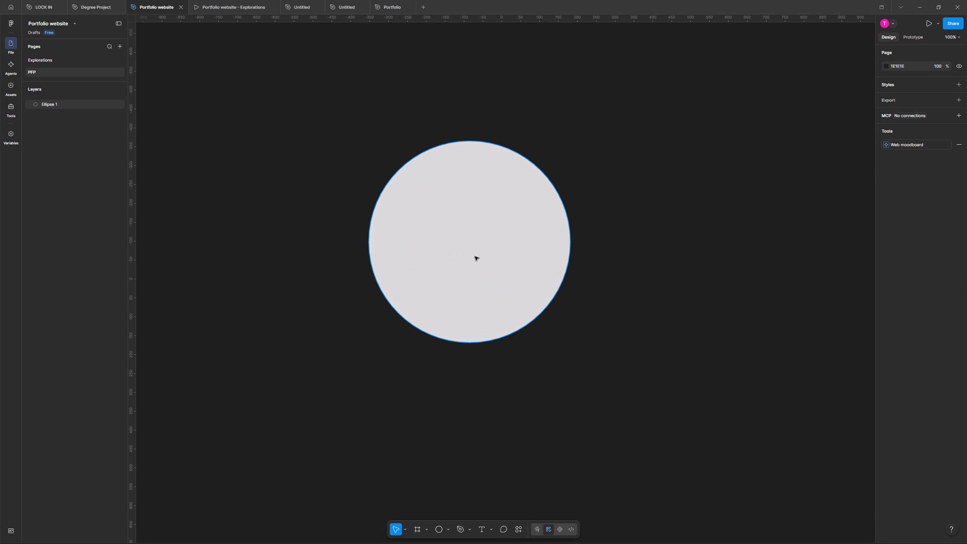
Duplicate the circle, offsetting the overlapping copy about 68 to the right and 38 down from the original.
{"action": "left_click_drag", "start_coordinate": [473, 254], "coordinate": [499, 268], "text": "alt"}
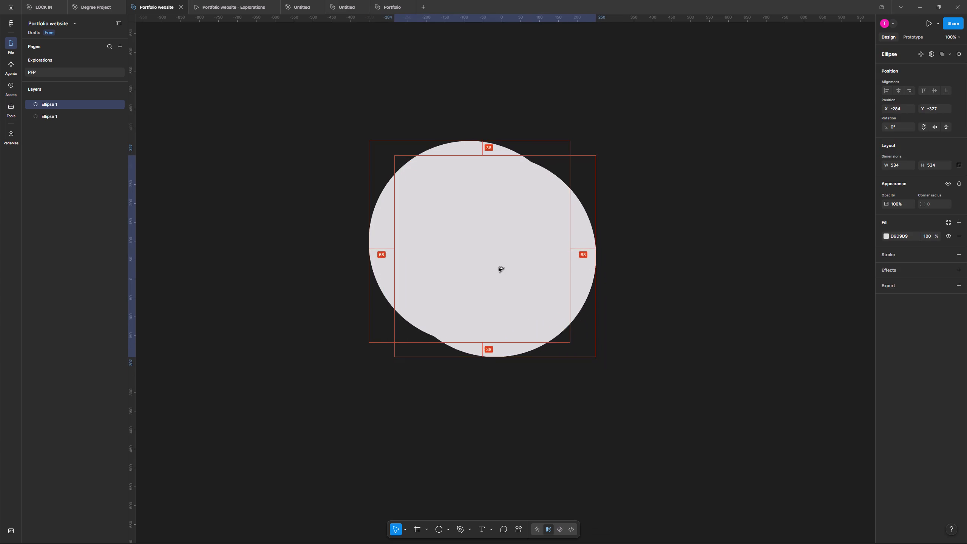
Fill the original circle beneath the offset copy with white (FFFFFF).
{"action": "left_click_drag", "start_coordinate": [499, 268], "coordinate": [498, 268], "text": "alt"}
{"action": "left_click", "coordinate": [498, 268], "text": "alt"}
{"action": "left_click", "coordinate": [445, 145]}
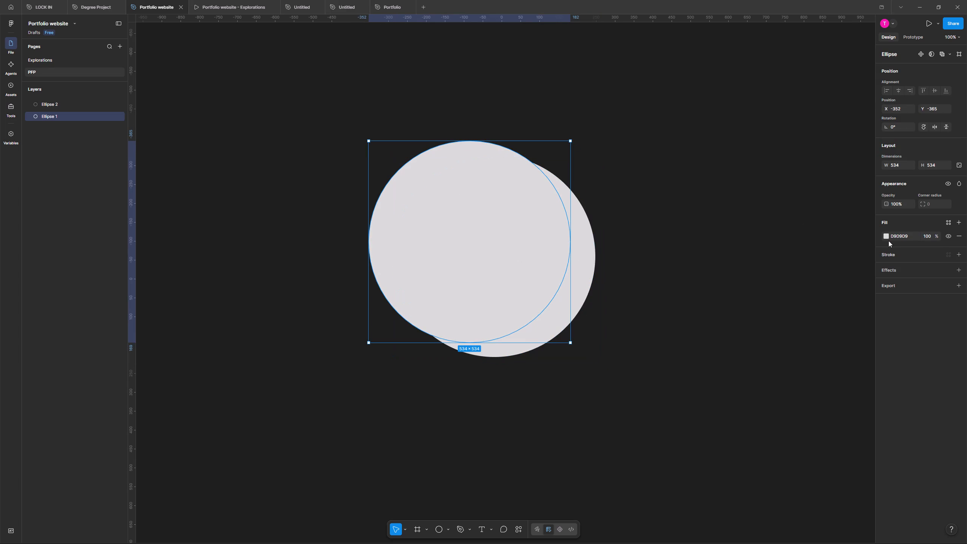
{"action": "left_click", "coordinate": [887, 238]}
{"action": "left_click_drag", "start_coordinate": [815, 292], "coordinate": [765, 259]}
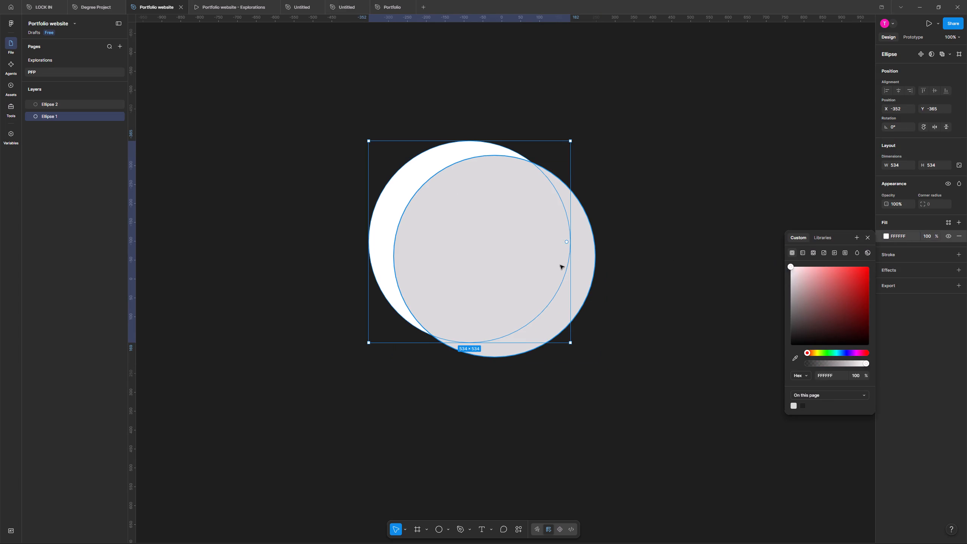
{"action": "left_click", "coordinate": [479, 226]}
{"action": "left_click", "coordinate": [670, 348]}
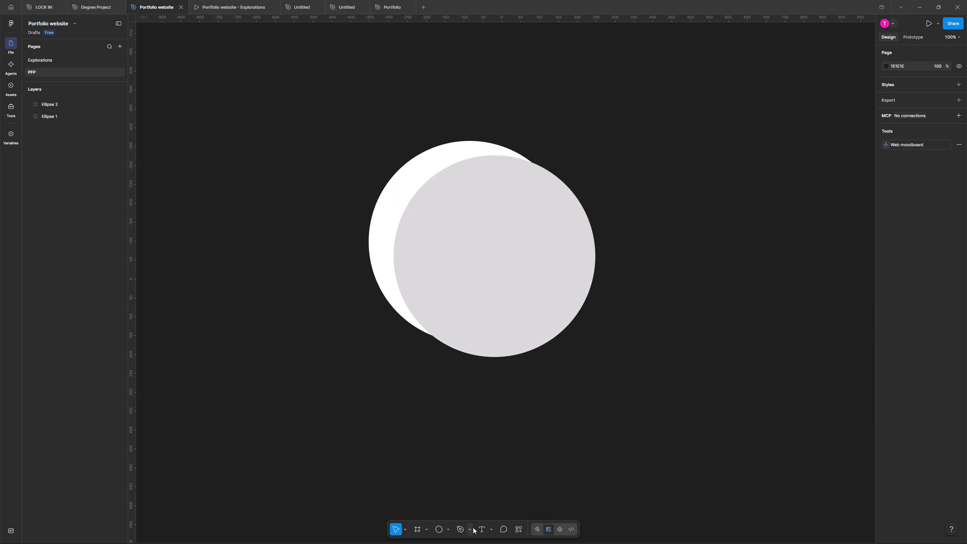
Add a text layer with the capital letter T below the two circles.
{"action": "left_click", "coordinate": [482, 529]}
{"action": "left_click", "coordinate": [492, 400]}
{"action": "key", "text": "shift+t"}
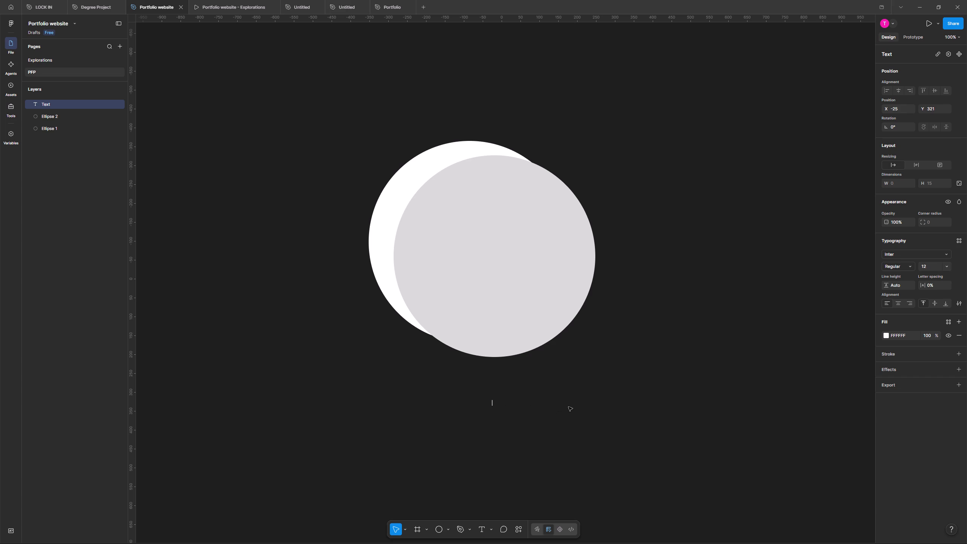
{"action": "left_click", "coordinate": [570, 407]}
Set the T's fill colour to black (000000).
{"action": "double_click", "coordinate": [888, 337]}
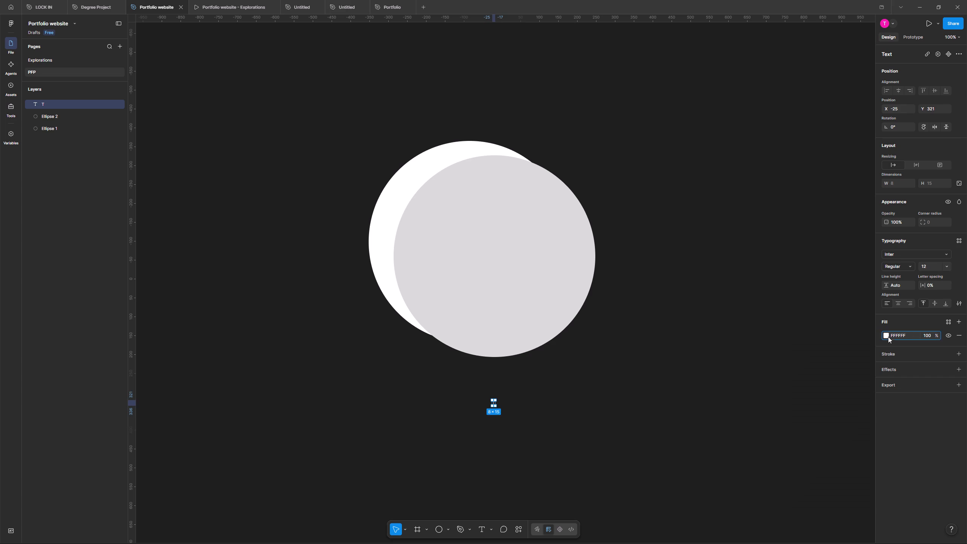
{"action": "left_click", "coordinate": [885, 339]}
{"action": "left_click", "coordinate": [886, 336]}
{"action": "left_click_drag", "start_coordinate": [811, 429], "coordinate": [779, 460]}
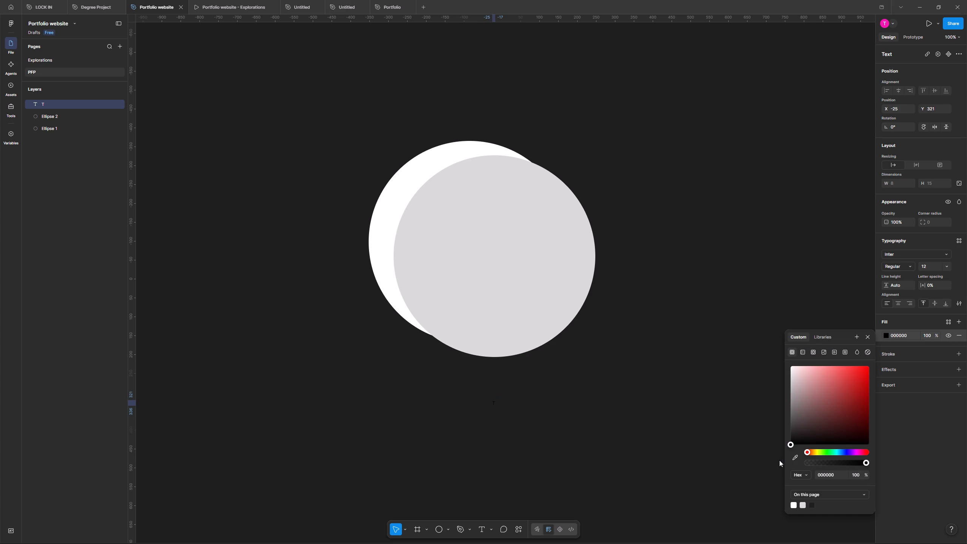
{"action": "left_click_drag", "start_coordinate": [779, 460], "coordinate": [779, 461]}
{"action": "left_click", "coordinate": [732, 464]}
Enlarge the T with the Scale tool to about 1344 high and move it over the two circles.
{"action": "left_click", "coordinate": [493, 404]}
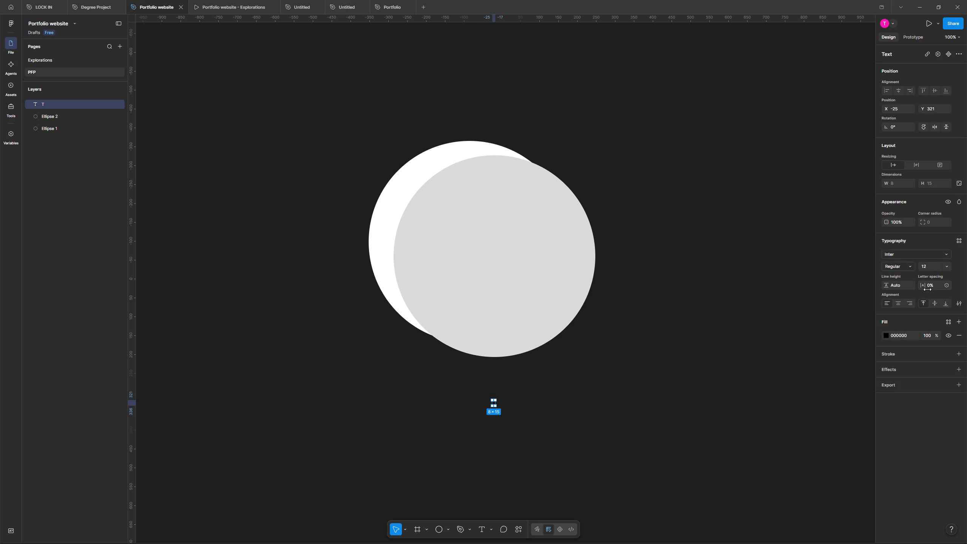
{"action": "left_click", "coordinate": [939, 285]}
{"action": "left_click", "coordinate": [790, 348]}
{"action": "key", "text": "k"}
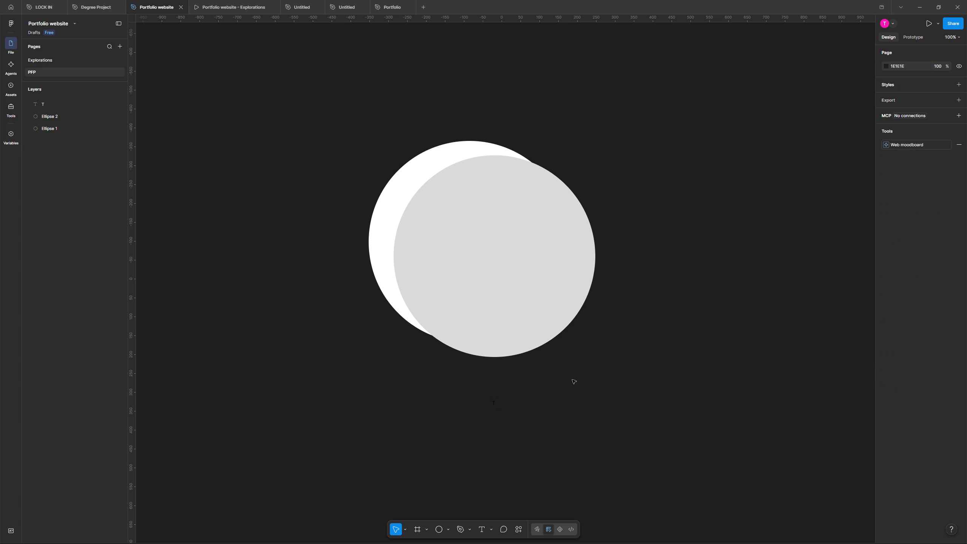
{"action": "key", "text": "k"}
{"action": "left_click", "coordinate": [494, 403]}
{"action": "key", "text": "k"}
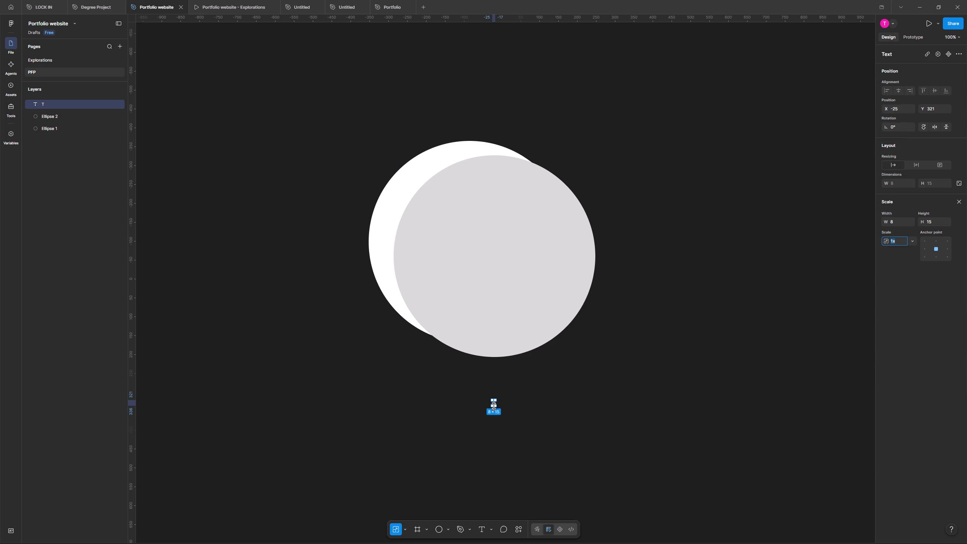
{"action": "left_click", "coordinate": [494, 406]}
{"action": "left_click_drag", "start_coordinate": [496, 406], "coordinate": [634, 481]}
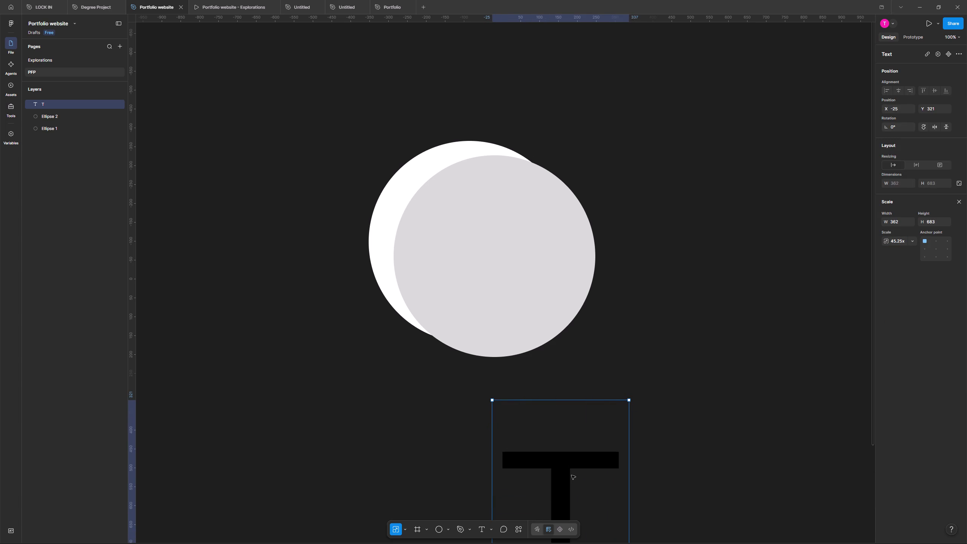
{"action": "left_click_drag", "start_coordinate": [567, 472], "coordinate": [458, 260]}
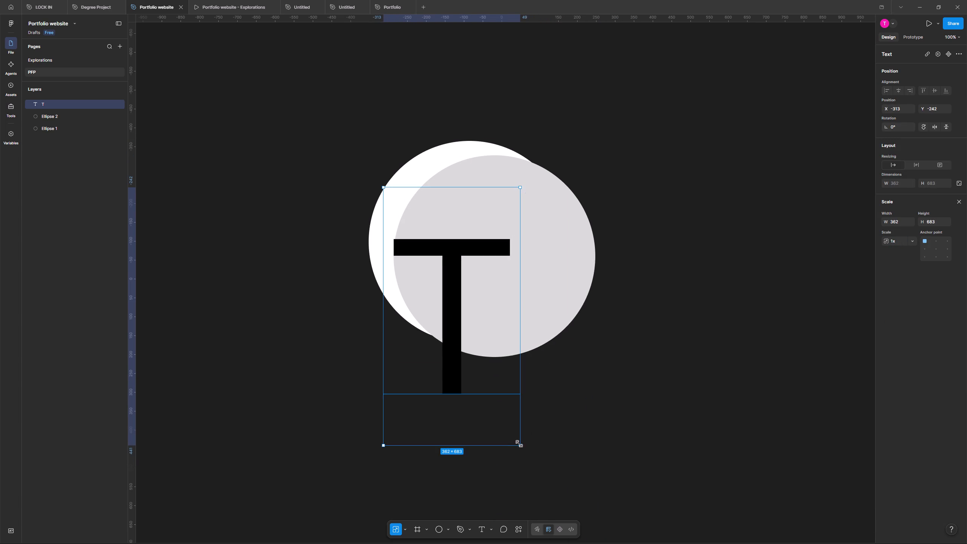
{"action": "left_click_drag", "start_coordinate": [519, 447], "coordinate": [653, 516]}
{"action": "double_click", "coordinate": [705, 316]}
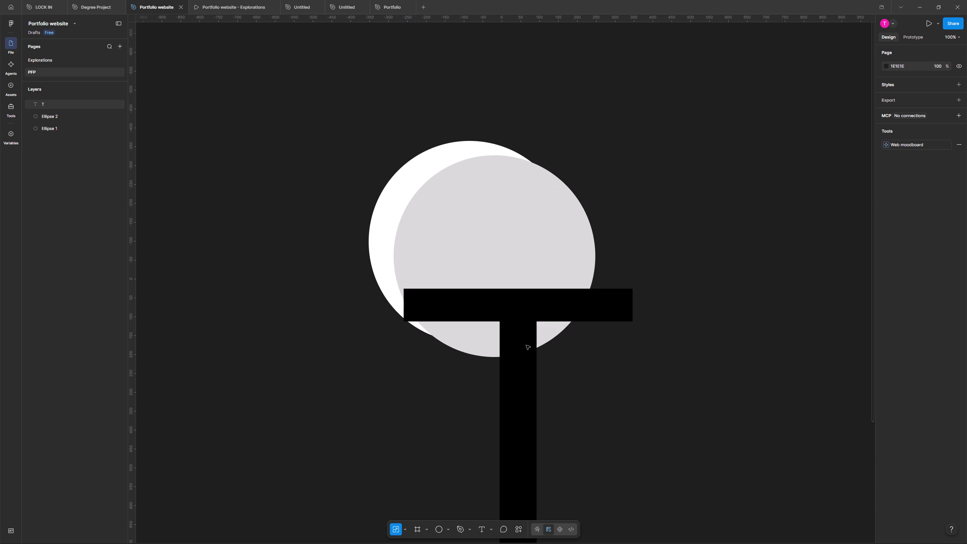
Browse the Google fonts and set the T in Jacquard 24.
{"action": "left_click", "coordinate": [512, 325]}
{"action": "left_click", "coordinate": [512, 325]}
{"action": "left_click", "coordinate": [961, 203]}
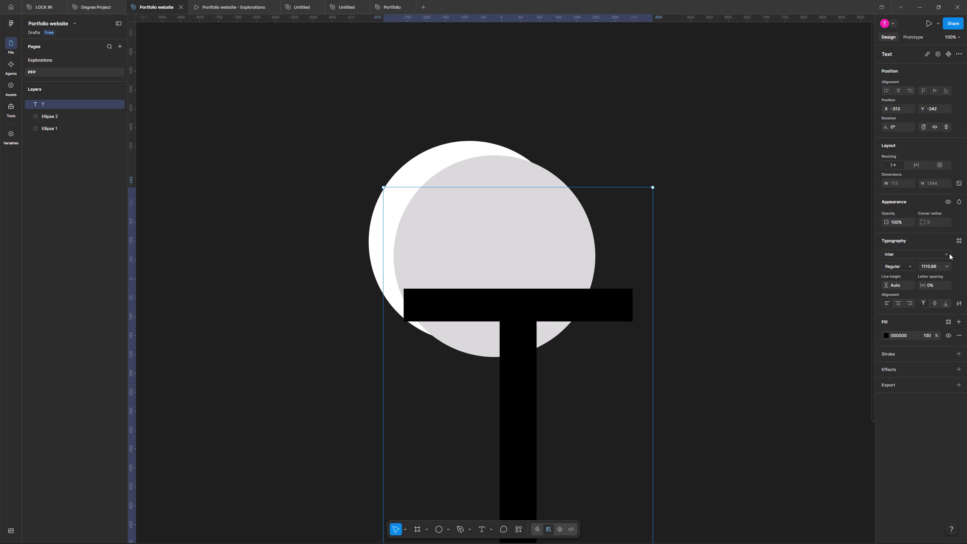
{"action": "left_click", "coordinate": [928, 257]}
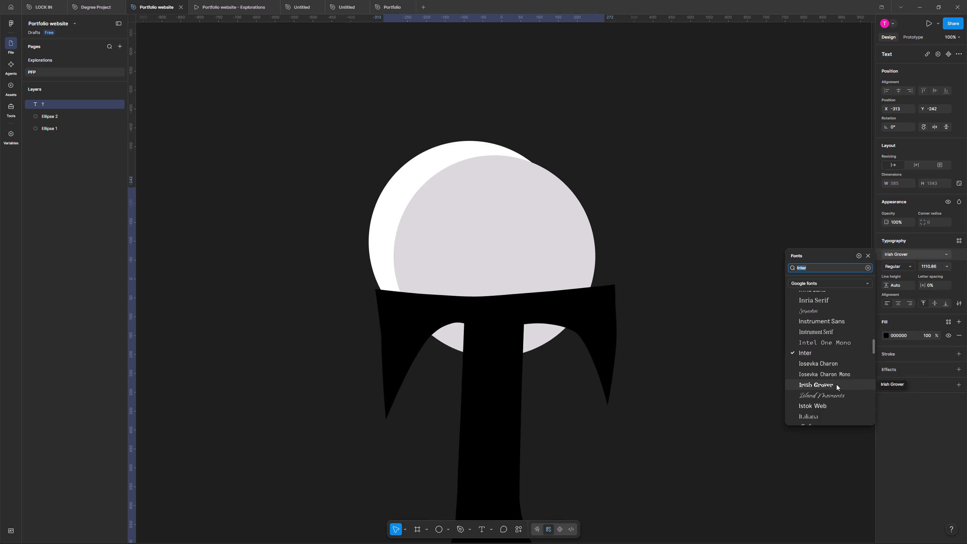
{"action": "scroll", "coordinate": [836, 385], "scroll_direction": "down", "scroll_amount": 2}
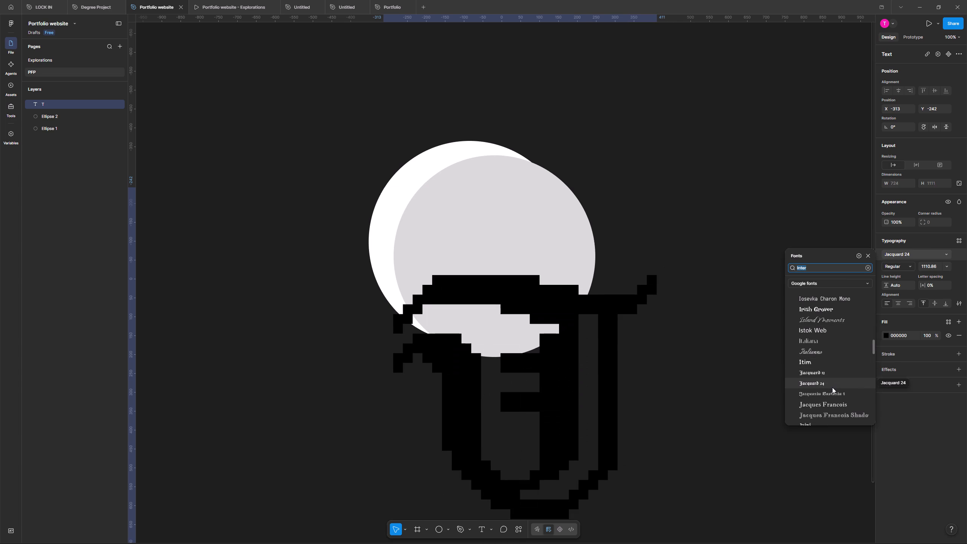
{"action": "scroll", "coordinate": [832, 387], "scroll_direction": "down", "scroll_amount": 1}
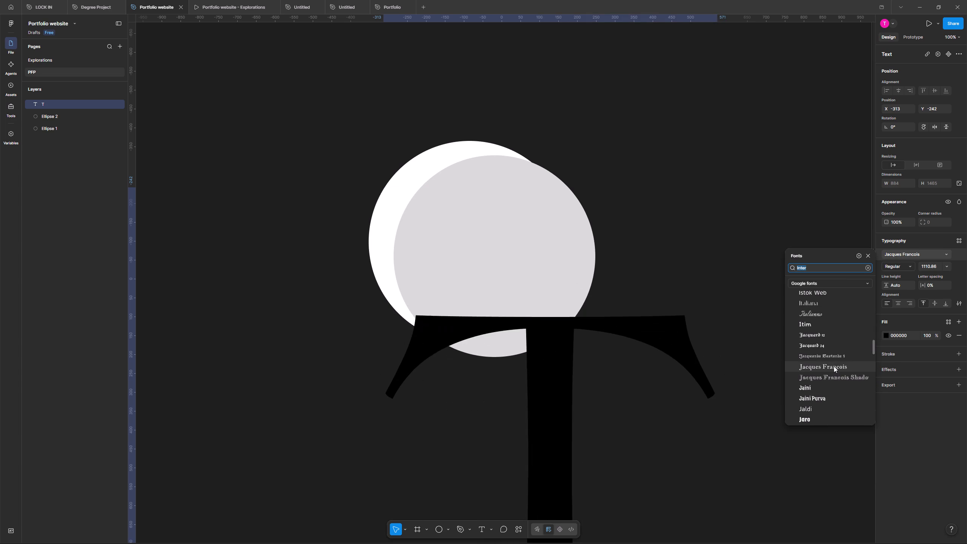
{"action": "left_click", "coordinate": [829, 346]}
{"action": "left_click", "coordinate": [685, 232]}
Scale the pixel-style T down to about 485 × 744 and position it over the circles.
{"action": "left_click_drag", "start_coordinate": [594, 346], "coordinate": [550, 282]}
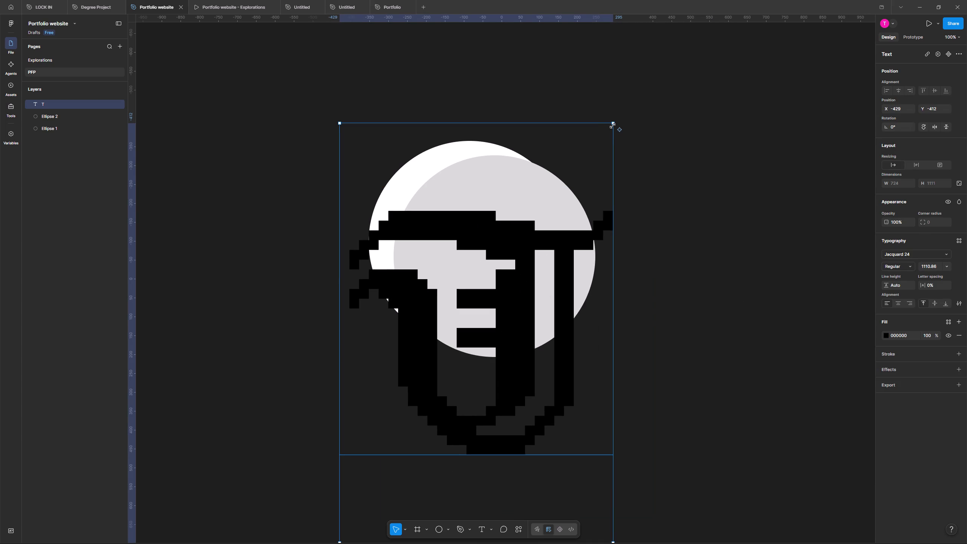
{"action": "key", "text": "k"}
{"action": "left_click_drag", "start_coordinate": [613, 123], "coordinate": [546, 201]}
{"action": "left_click_drag", "start_coordinate": [475, 293], "coordinate": [477, 244]}
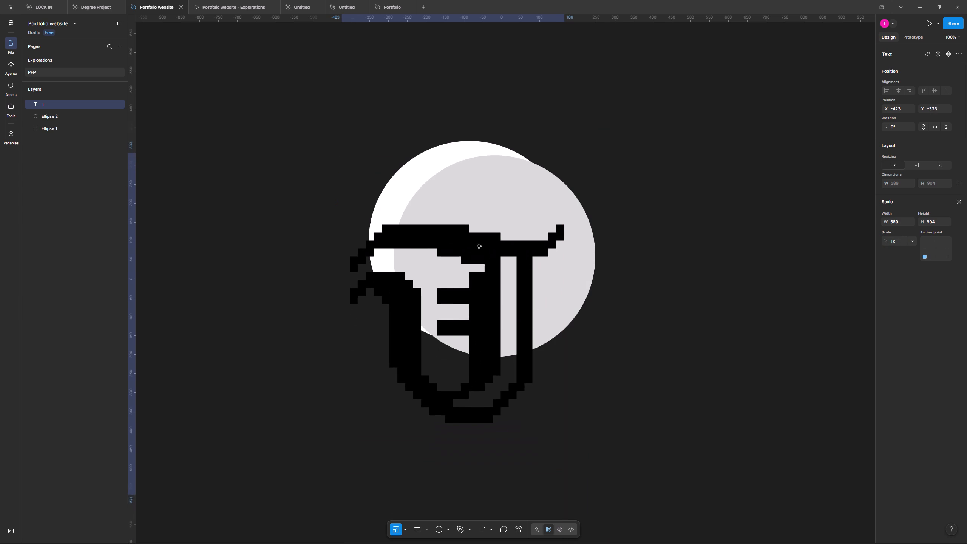
{"action": "left_click_drag", "start_coordinate": [477, 244], "coordinate": [489, 233]}
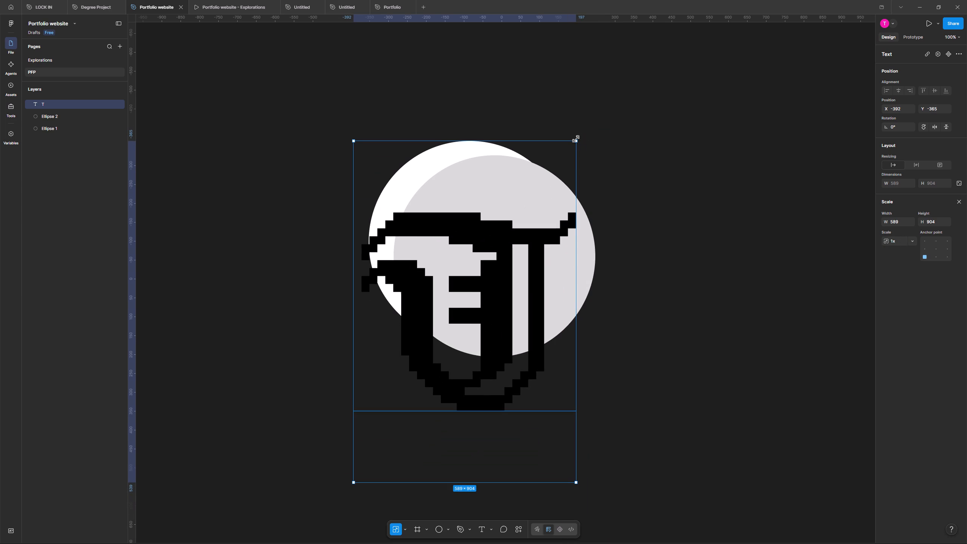
{"action": "left_click_drag", "start_coordinate": [576, 139], "coordinate": [456, 243]}
{"action": "left_click_drag", "start_coordinate": [447, 305], "coordinate": [466, 241]}
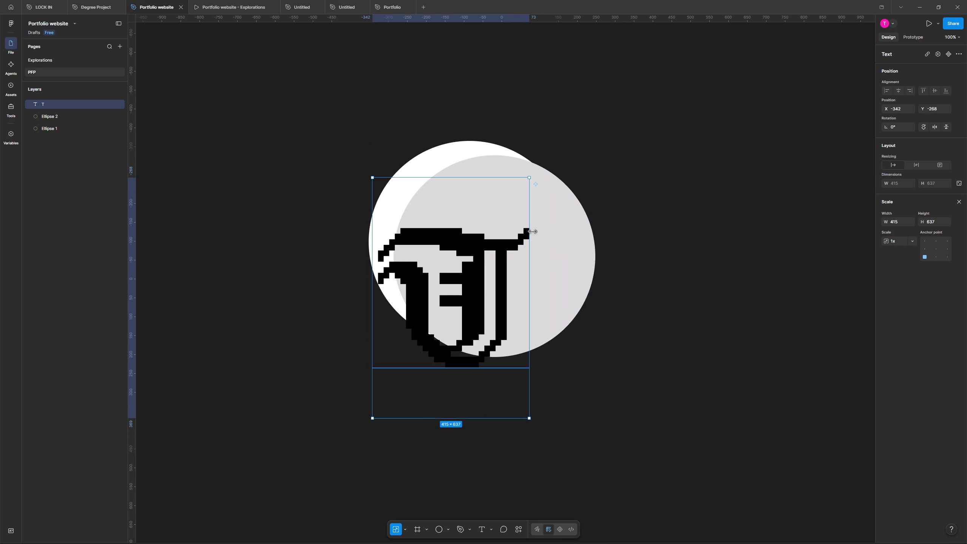
{"action": "left_click_drag", "start_coordinate": [528, 176], "coordinate": [556, 155]}
{"action": "left_click_drag", "start_coordinate": [487, 239], "coordinate": [470, 272]}
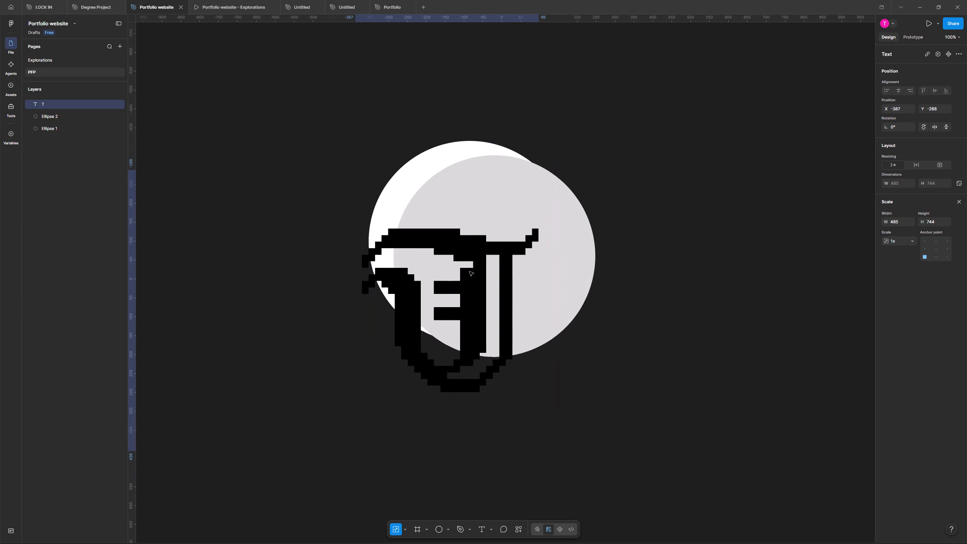
{"action": "left_click_drag", "start_coordinate": [470, 272], "coordinate": [479, 272]}
Move the grey circle onto the white one and scale it to about 441 × 441, centred inside.
{"action": "left_click", "coordinate": [582, 253]}
{"action": "left_click_drag", "start_coordinate": [572, 257], "coordinate": [564, 256]}
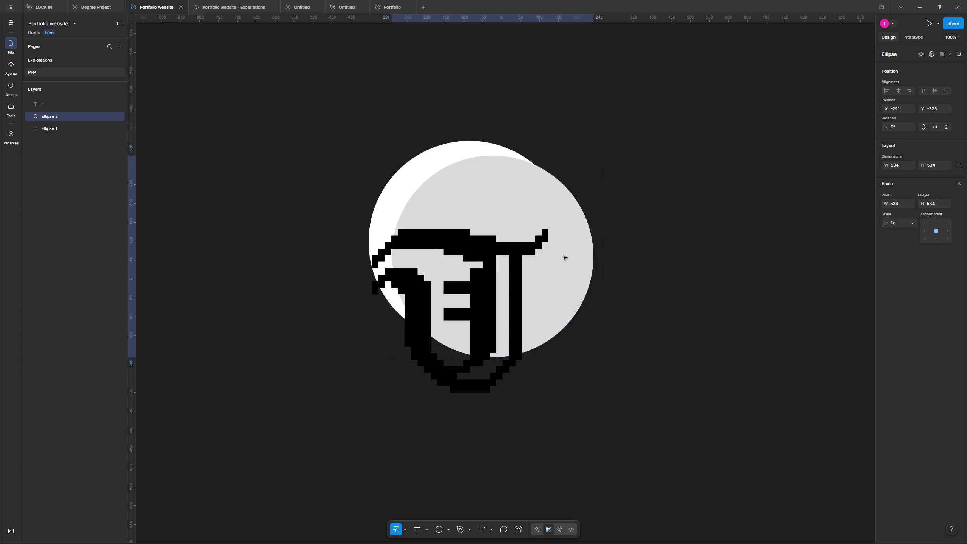
{"action": "left_click_drag", "start_coordinate": [564, 256], "coordinate": [547, 244]}
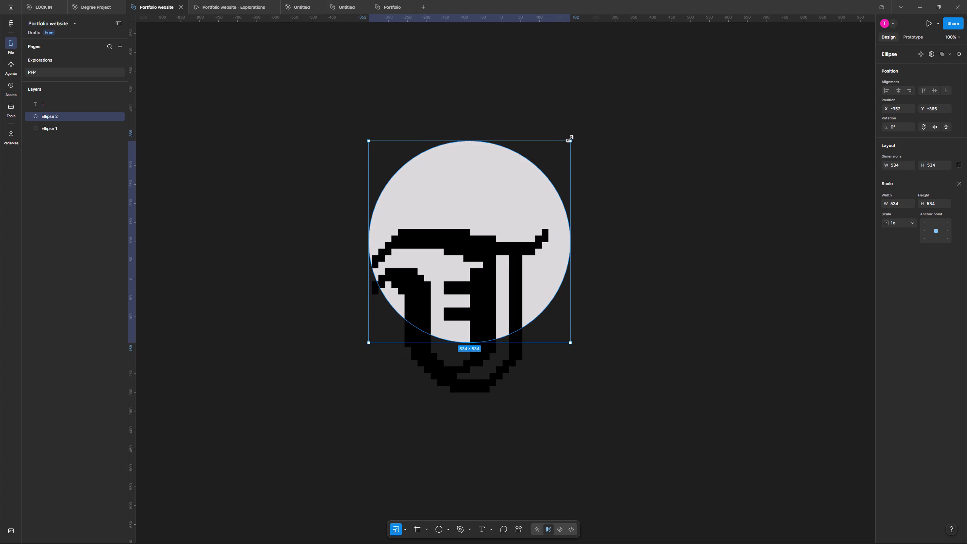
{"action": "left_click_drag", "start_coordinate": [571, 139], "coordinate": [535, 197], "text": "shift"}
{"action": "left_click_drag", "start_coordinate": [462, 206], "coordinate": [479, 189]}
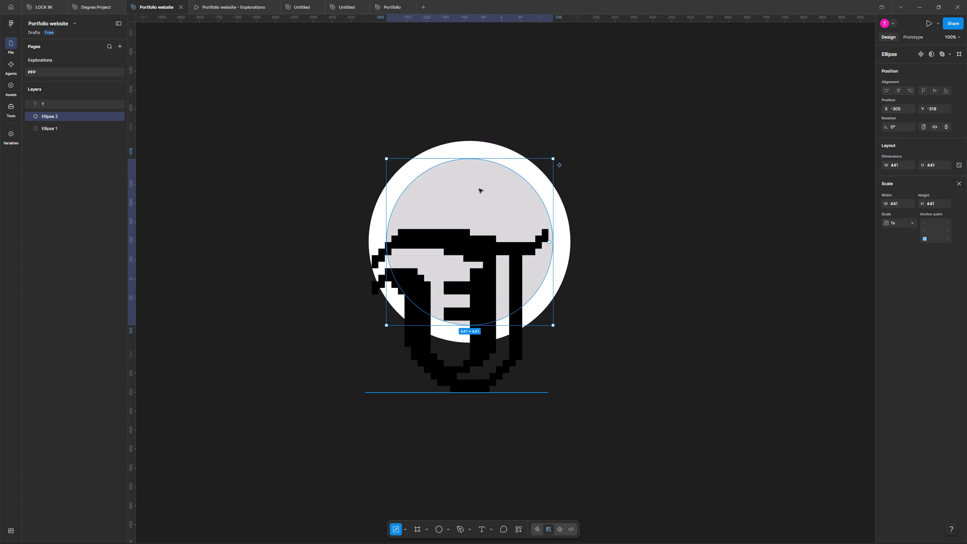
Bring the grey circle in front of the T.
{"action": "key", "text": "bracketright"}
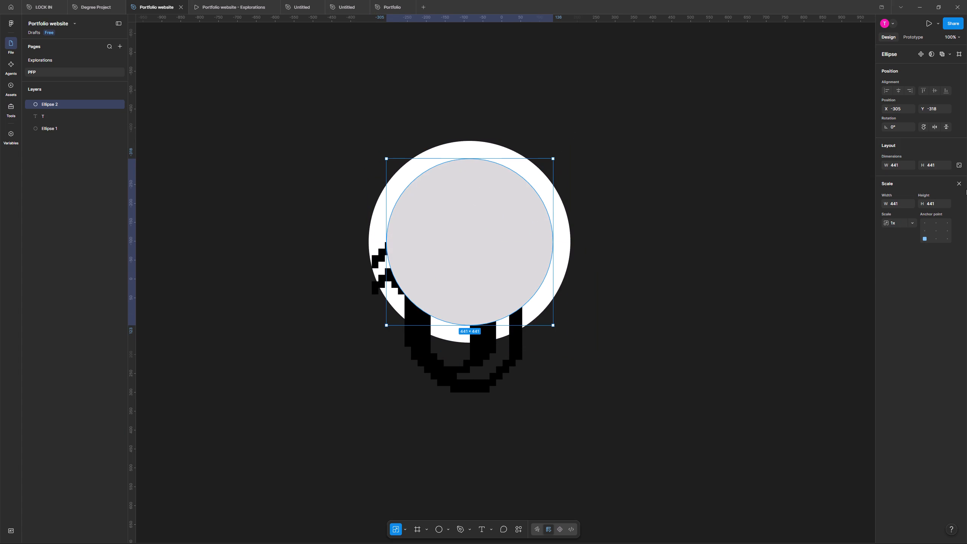
{"action": "left_click", "coordinate": [962, 184]}
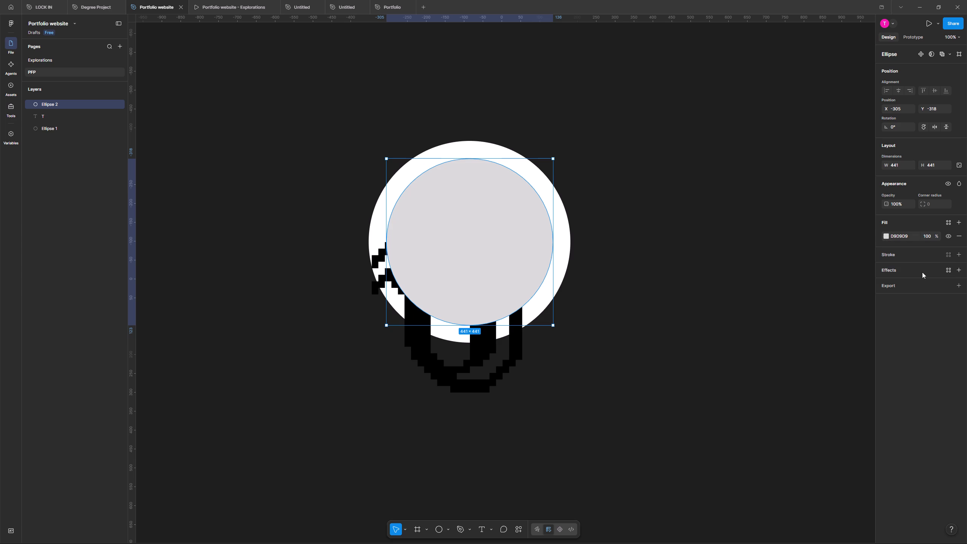
Apply a Glass effect to the grey circle and set its depth to 100.
{"action": "left_click", "coordinate": [950, 271]}
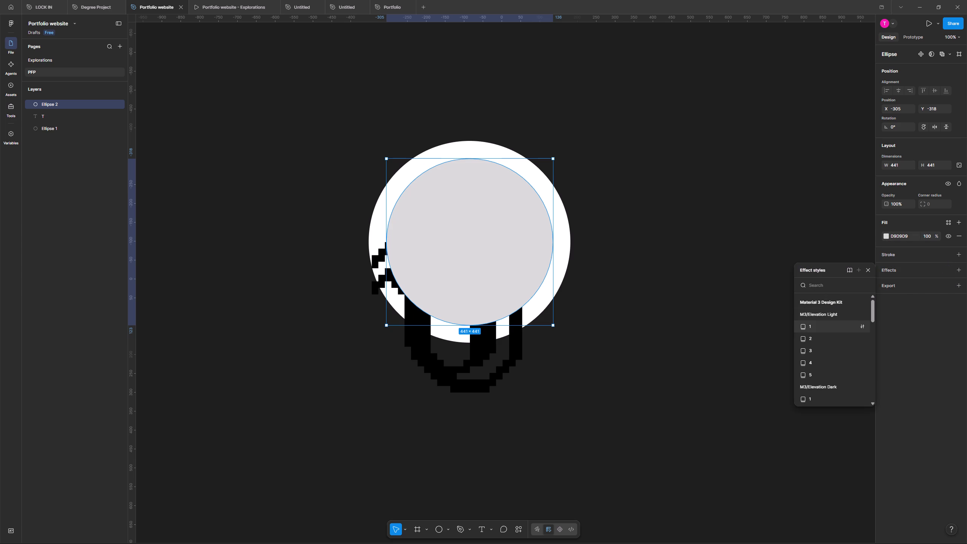
{"action": "left_click", "coordinate": [914, 304]}
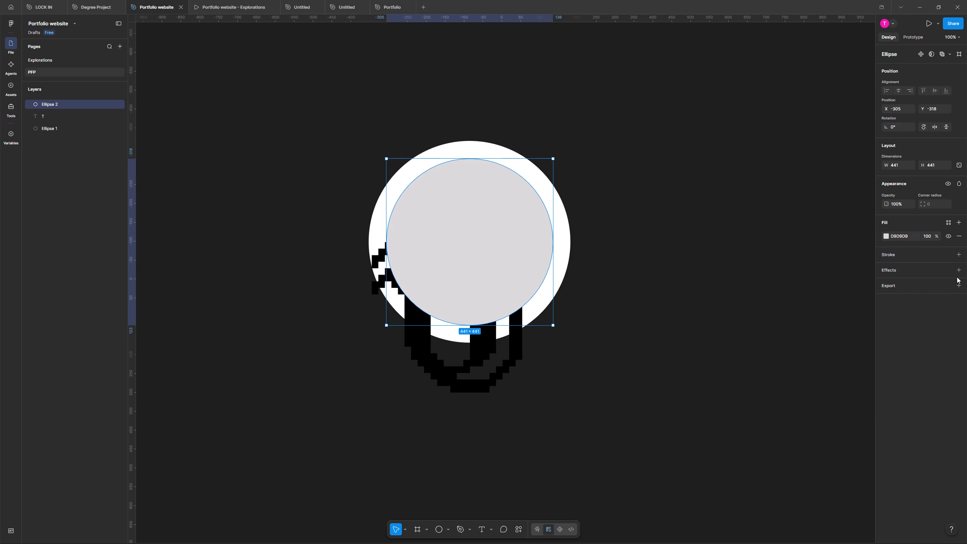
{"action": "double_click", "coordinate": [958, 272]}
{"action": "left_click", "coordinate": [958, 273]}
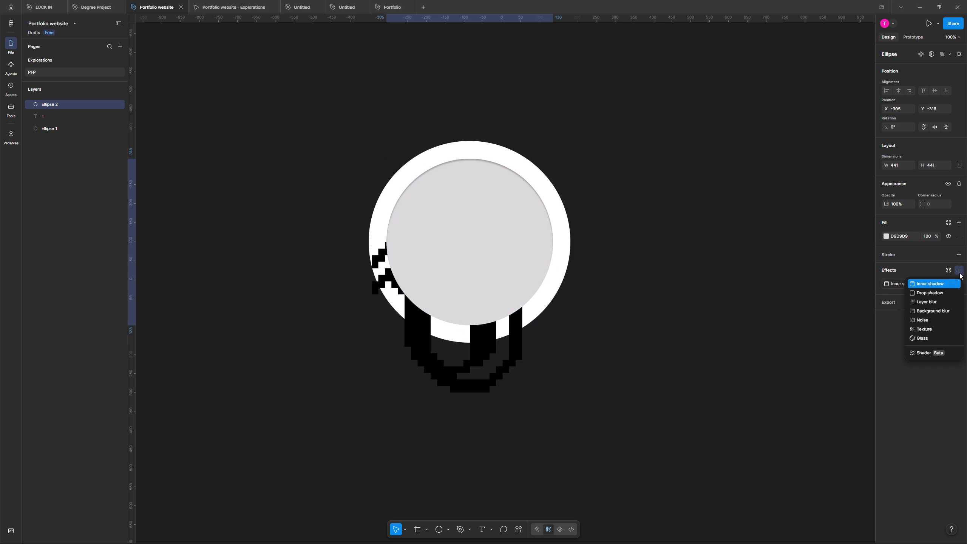
{"action": "left_click", "coordinate": [948, 335]}
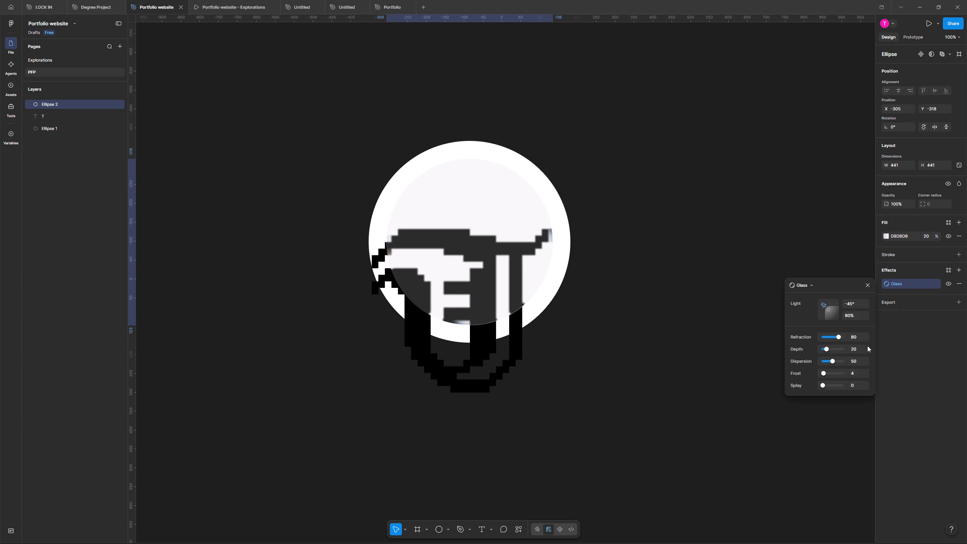
{"action": "left_click_drag", "start_coordinate": [827, 349], "coordinate": [841, 346]}
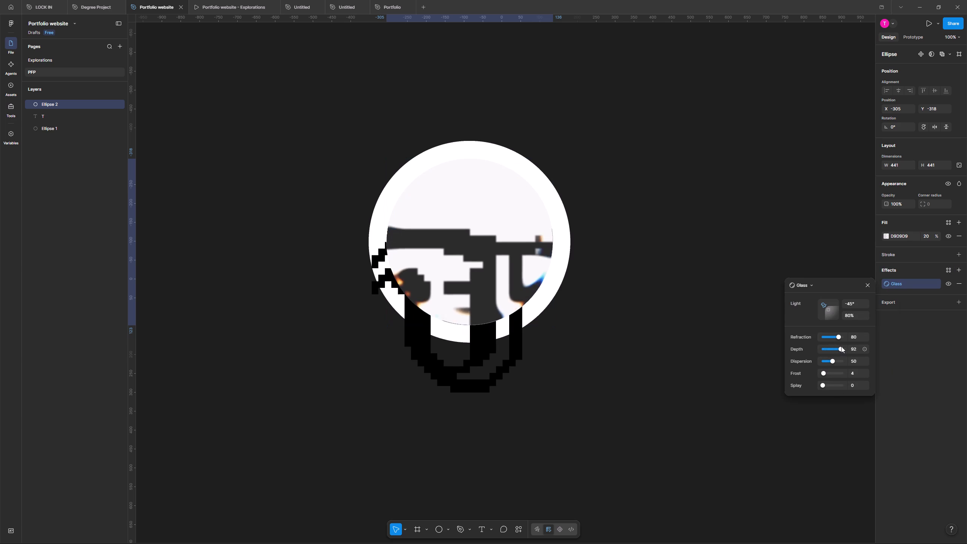
{"action": "left_click_drag", "start_coordinate": [841, 346], "coordinate": [854, 348]}
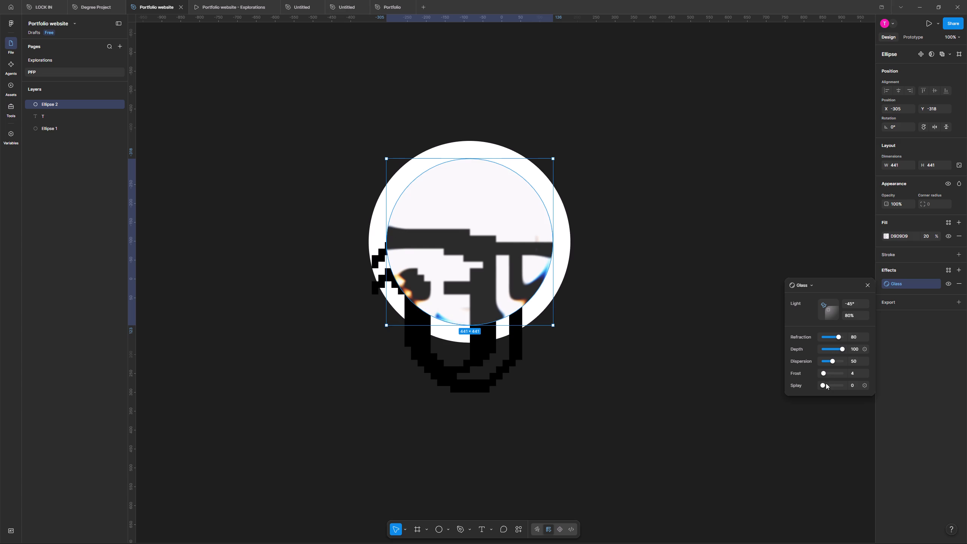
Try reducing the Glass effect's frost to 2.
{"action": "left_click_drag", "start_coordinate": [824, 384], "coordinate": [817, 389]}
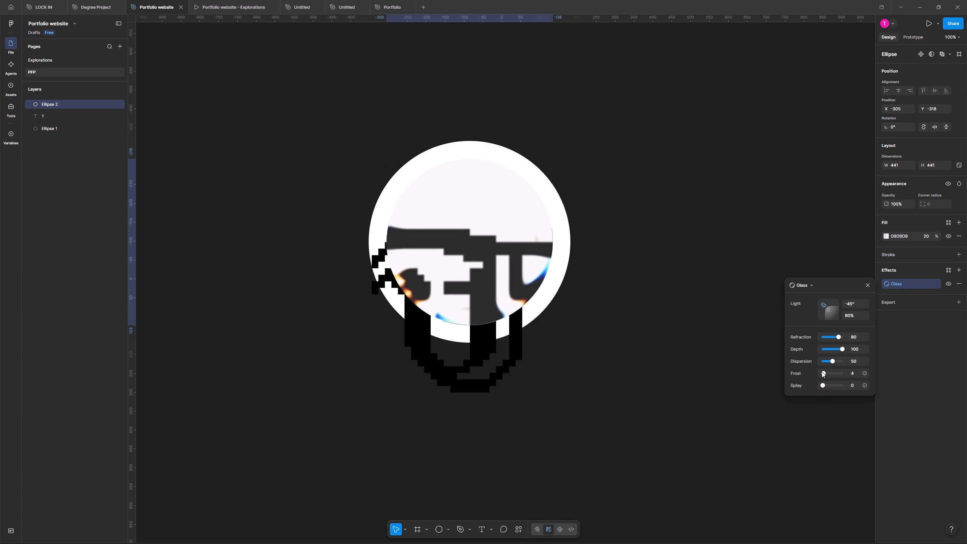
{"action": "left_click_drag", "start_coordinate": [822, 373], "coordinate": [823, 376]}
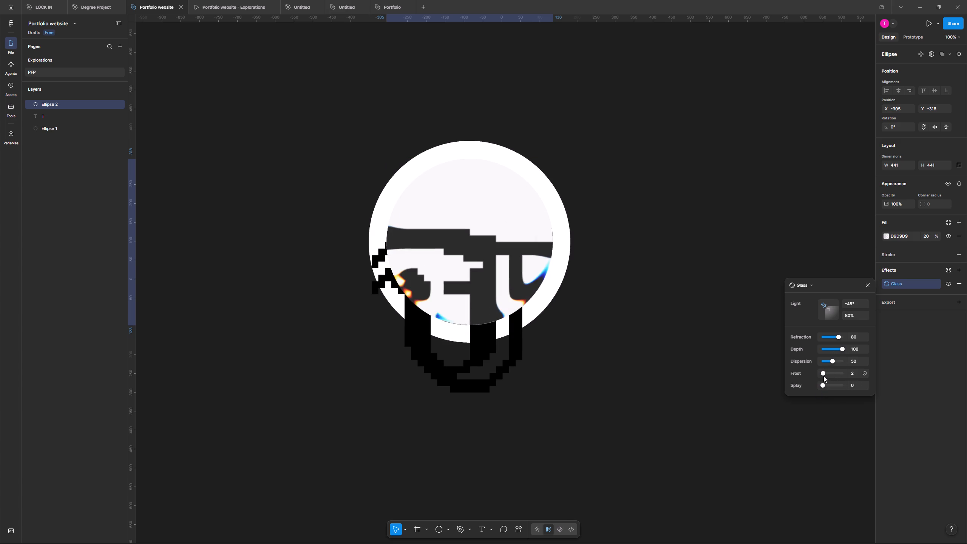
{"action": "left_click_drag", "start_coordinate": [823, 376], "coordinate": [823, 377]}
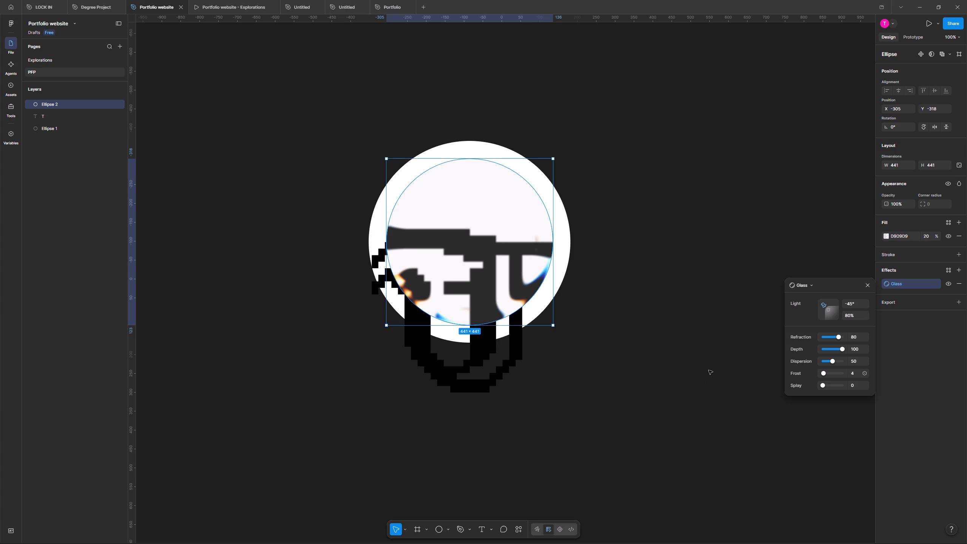
Shift the glass circle slightly left over the T, to X -310 and Y -318.
{"action": "left_click", "coordinate": [624, 276]}
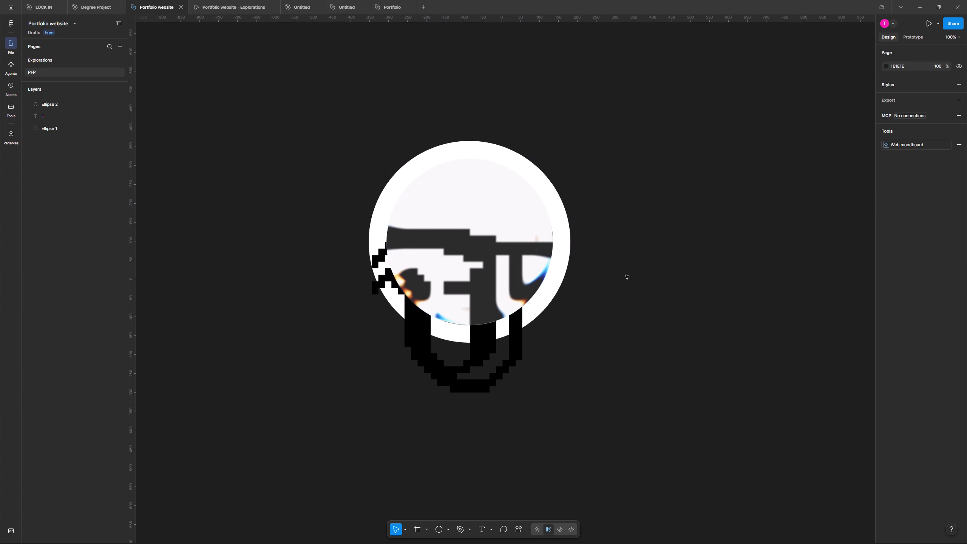
{"action": "left_click", "coordinate": [477, 222]}
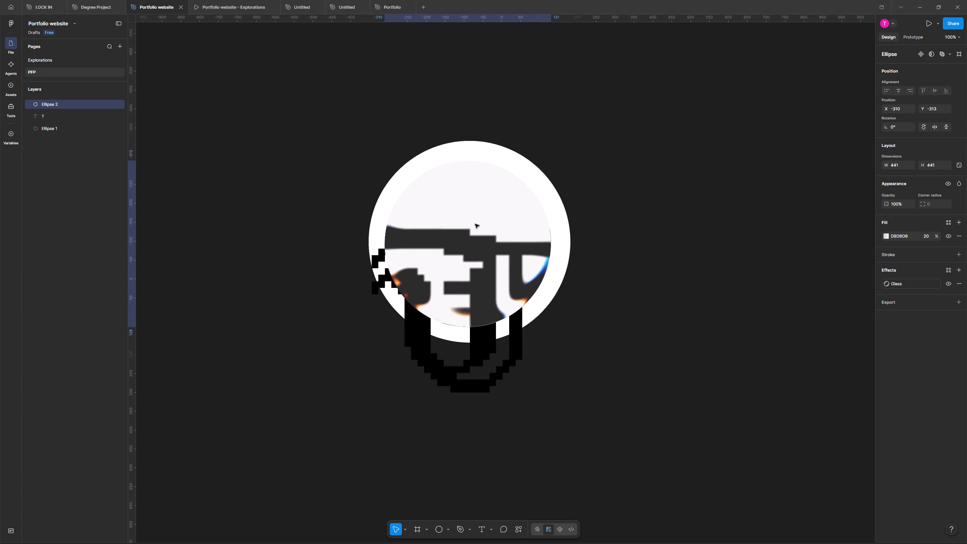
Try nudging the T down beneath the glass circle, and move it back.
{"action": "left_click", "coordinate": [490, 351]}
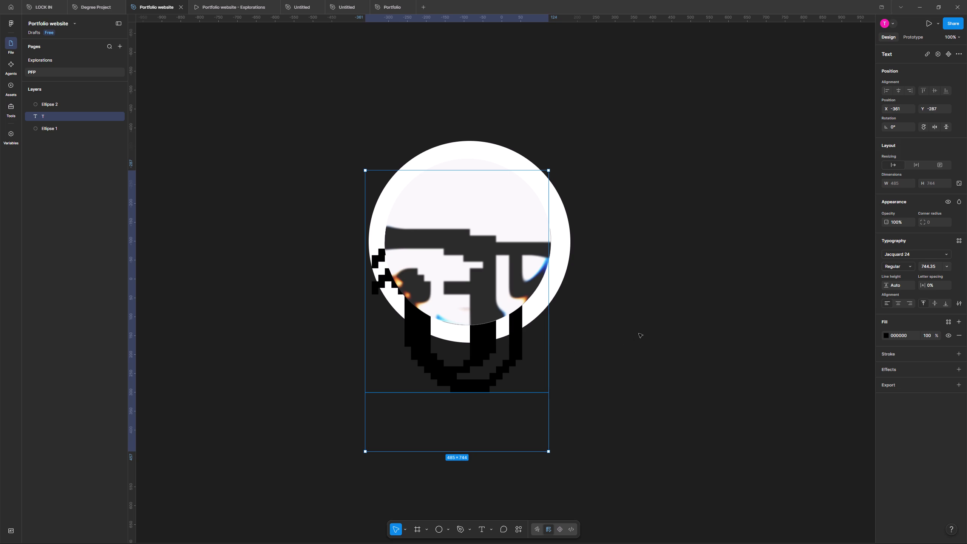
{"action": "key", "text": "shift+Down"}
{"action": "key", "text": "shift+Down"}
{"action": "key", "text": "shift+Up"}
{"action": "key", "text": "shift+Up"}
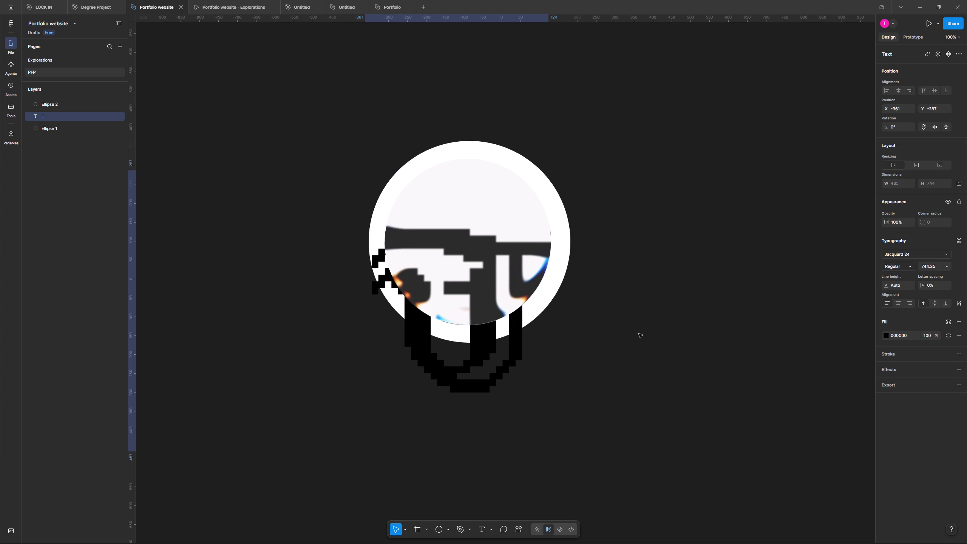
Change the T's font to Istok Web and move the letter to about X -320, Y -313, under the glass circle.
{"action": "left_click", "coordinate": [495, 360]}
{"action": "left_click", "coordinate": [948, 252]}
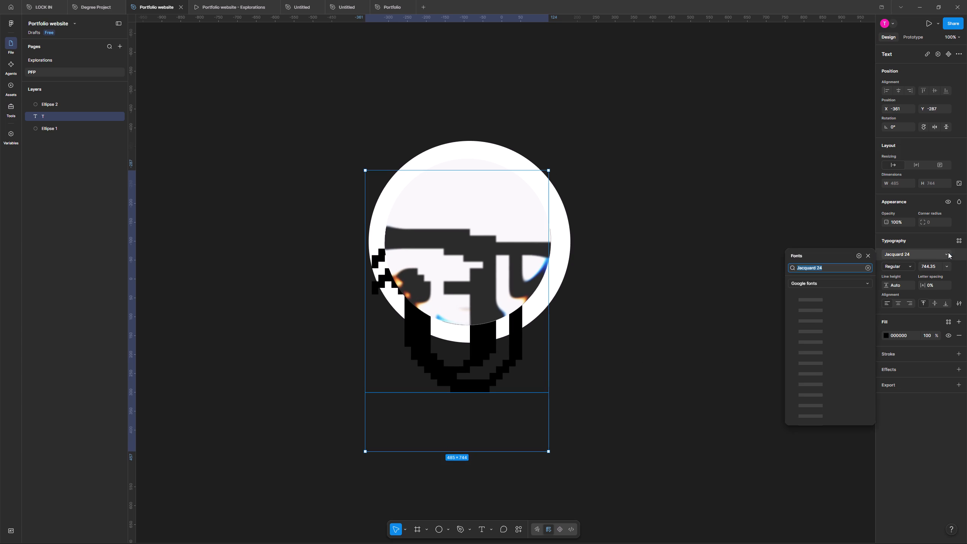
{"action": "left_click", "coordinate": [840, 302]}
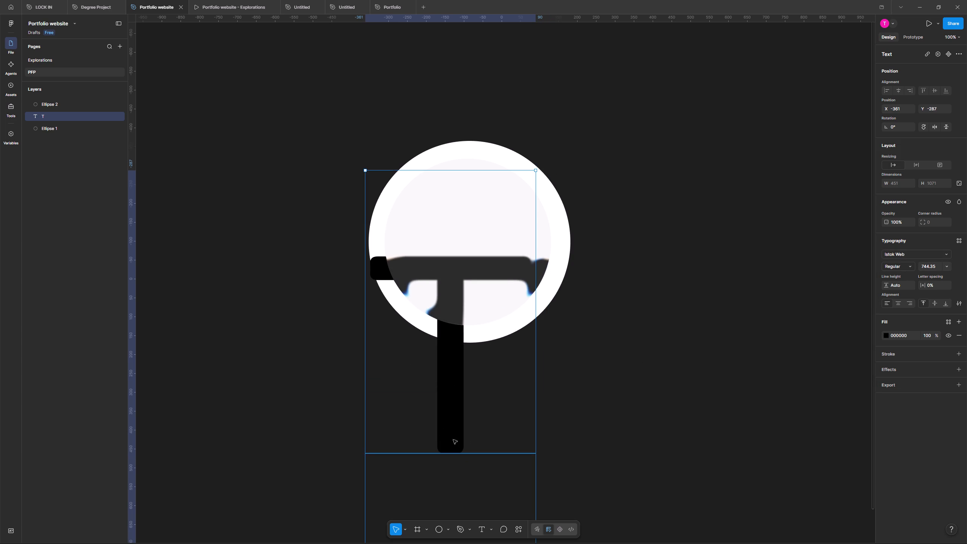
{"action": "left_click_drag", "start_coordinate": [450, 393], "coordinate": [467, 383]}
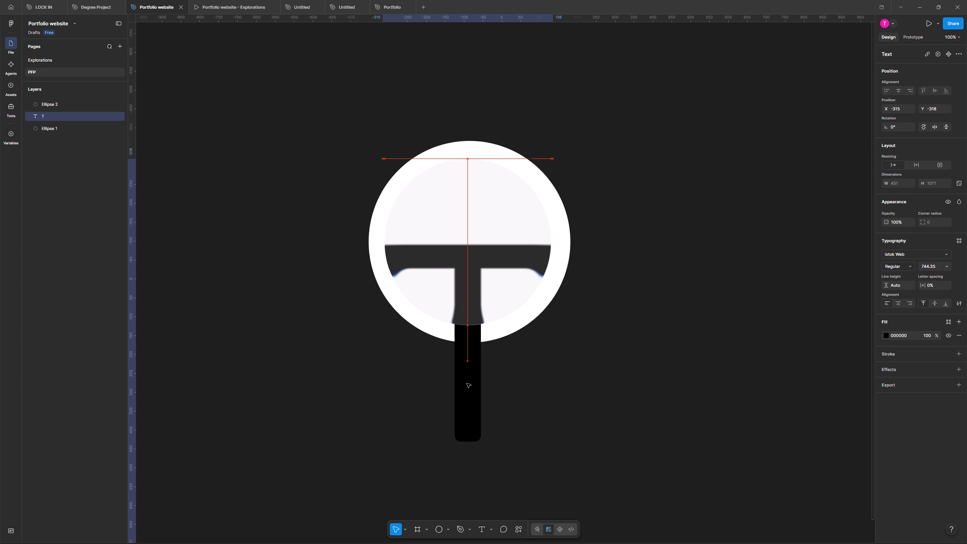
{"action": "left_click_drag", "start_coordinate": [467, 383], "coordinate": [465, 383]}
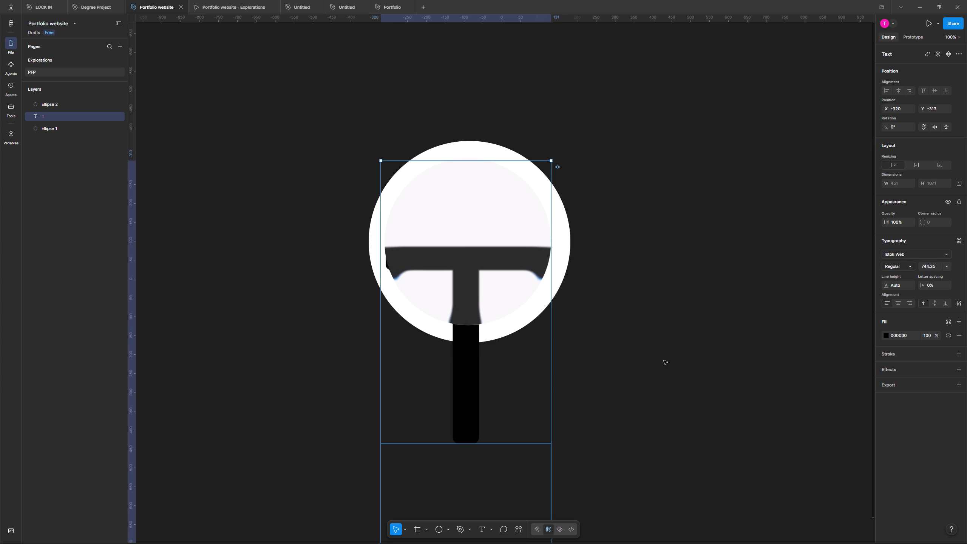
{"action": "left_click", "coordinate": [664, 360]}
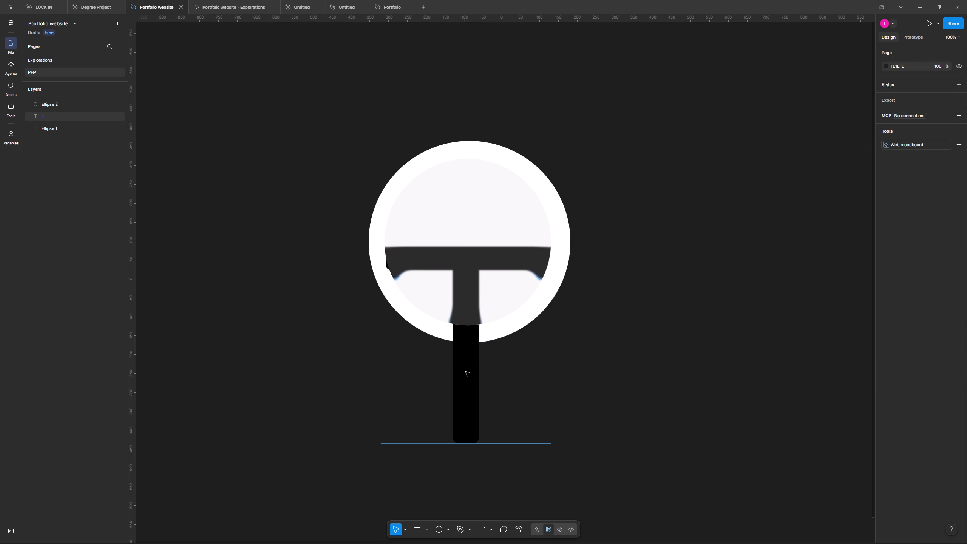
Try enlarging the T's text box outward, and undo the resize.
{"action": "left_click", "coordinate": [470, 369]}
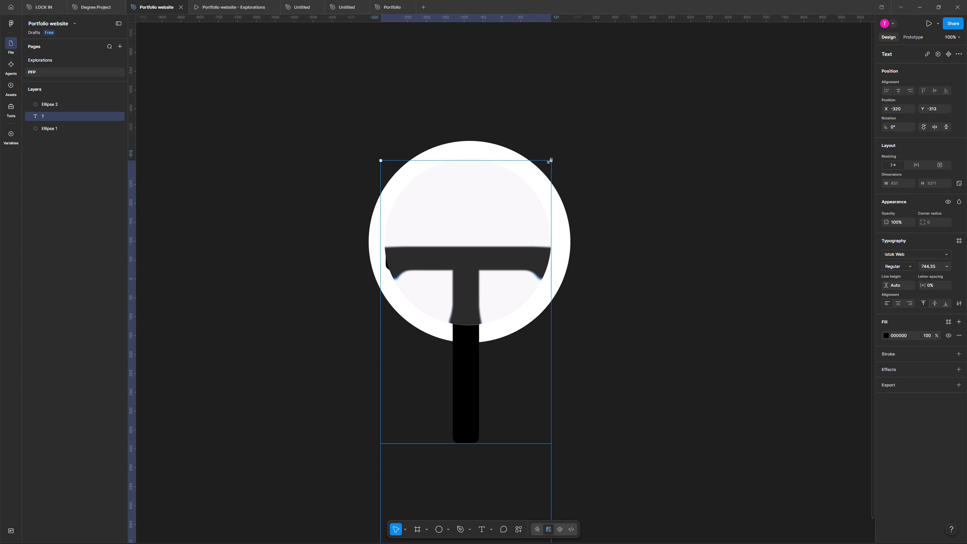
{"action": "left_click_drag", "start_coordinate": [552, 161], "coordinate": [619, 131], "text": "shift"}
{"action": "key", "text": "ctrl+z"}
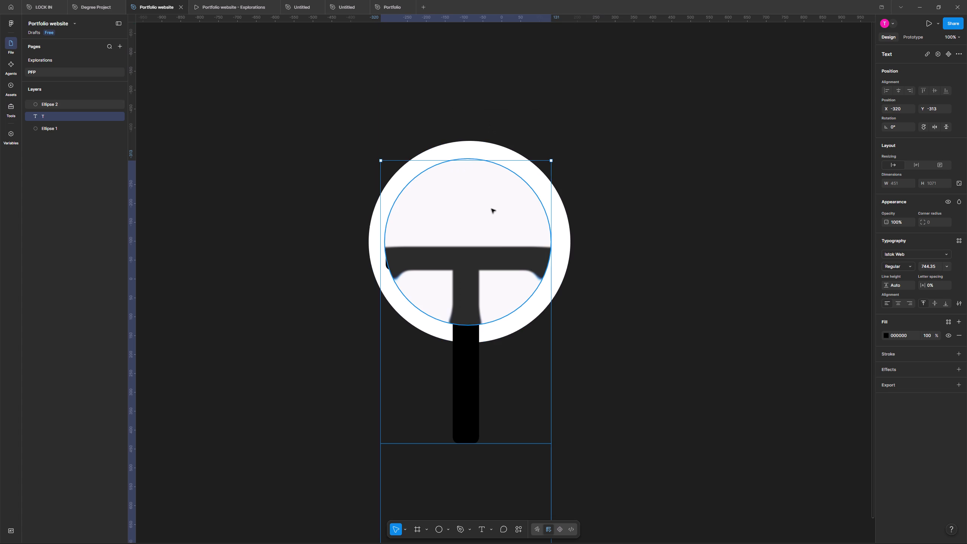
Scale the T proportionally to about 577 × 1371 and centre it on the white circle at X -373, Y -365.
{"action": "key", "text": "k"}
{"action": "left_click_drag", "start_coordinate": [553, 363], "coordinate": [553, 363]}
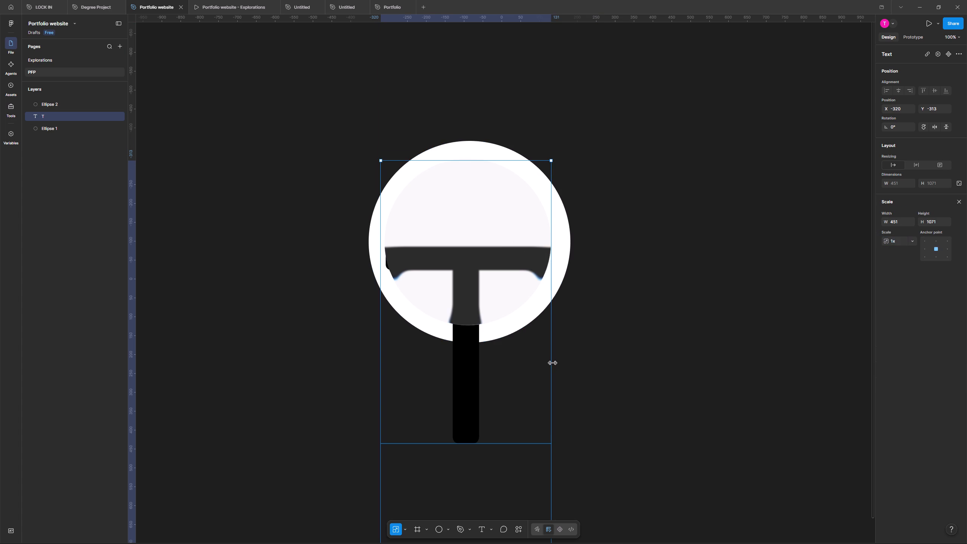
{"action": "left_click_drag", "start_coordinate": [553, 363], "coordinate": [599, 360]}
{"action": "left_click_drag", "start_coordinate": [496, 357], "coordinate": [475, 391]}
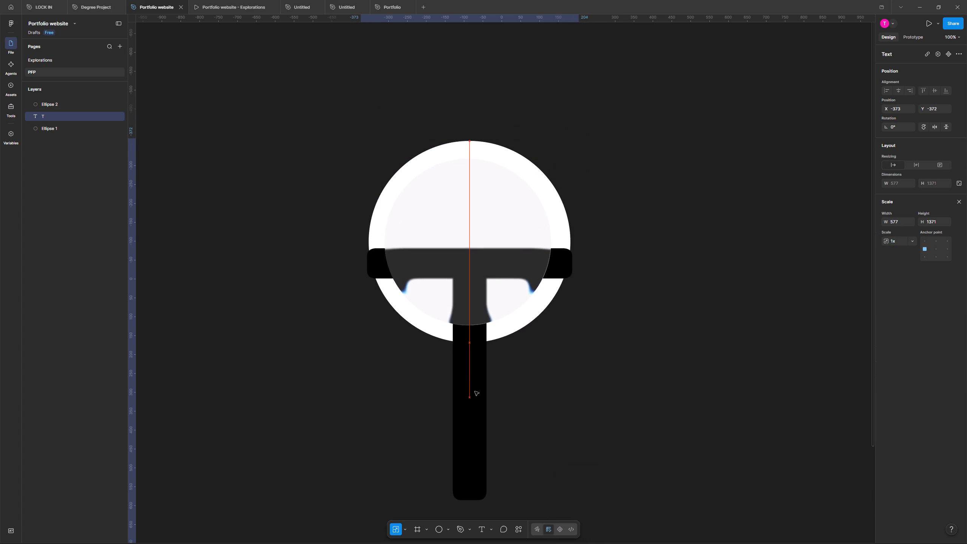
{"action": "left_click_drag", "start_coordinate": [475, 391], "coordinate": [475, 394]}
{"action": "double_click", "coordinate": [657, 303]}
Draw a small circle about 125 × 125 and place it above the T's crossbar at X -147, Y -223.
{"action": "scroll", "coordinate": [669, 314], "scroll_direction": "up", "scroll_amount": 1}
{"action": "left_click", "coordinate": [451, 525]}
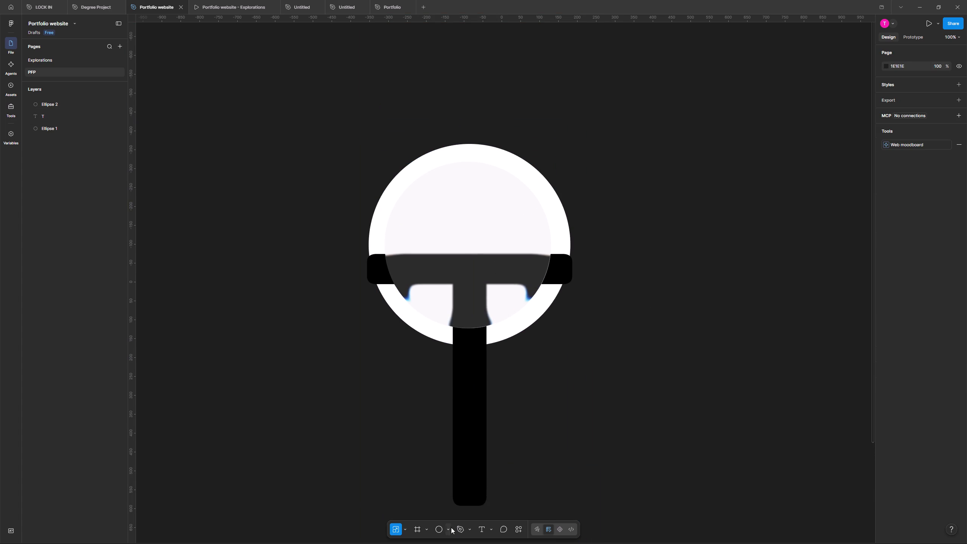
{"action": "left_click", "coordinate": [449, 532]}
{"action": "left_click", "coordinate": [497, 485]}
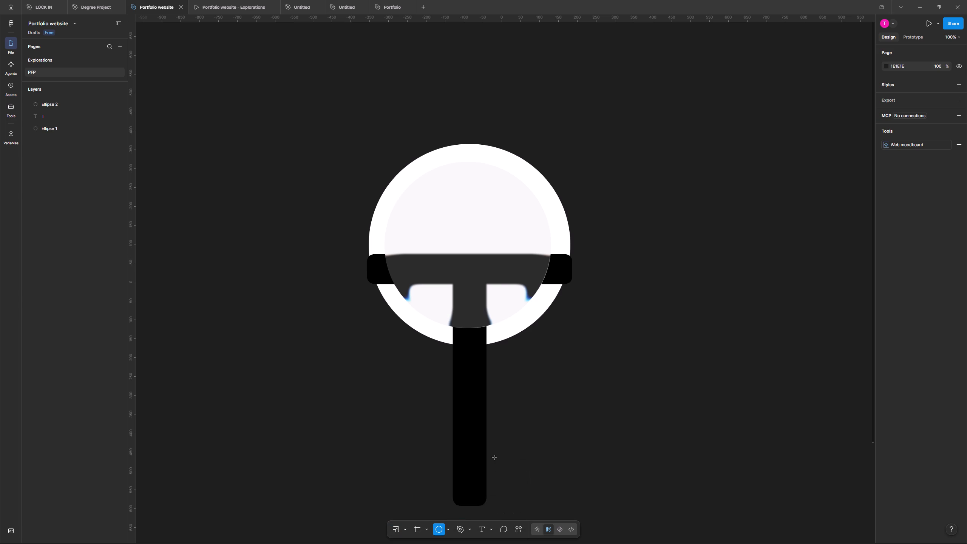
{"action": "left_click_drag", "start_coordinate": [450, 202], "coordinate": [488, 238], "text": "shift"}
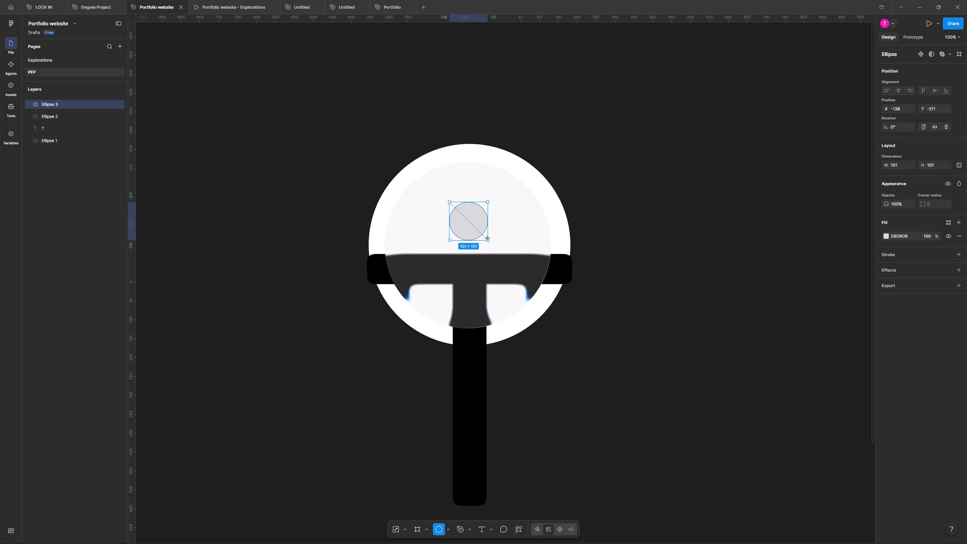
{"action": "left_click_drag", "start_coordinate": [488, 238], "coordinate": [497, 243], "text": "shift"}
{"action": "left_click_drag", "start_coordinate": [471, 224], "coordinate": [466, 221]}
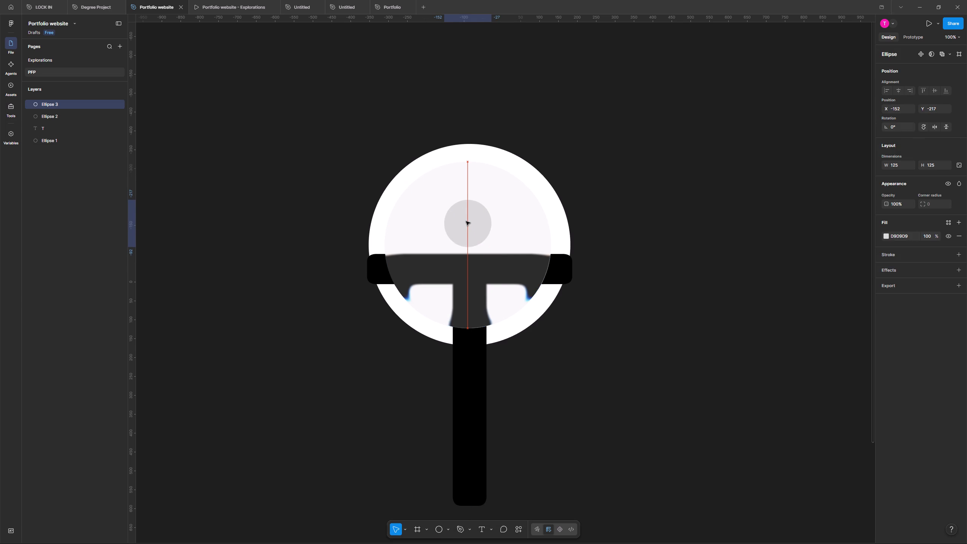
{"action": "left_click_drag", "start_coordinate": [466, 221], "coordinate": [466, 219]}
{"action": "left_click", "coordinate": [636, 251]}
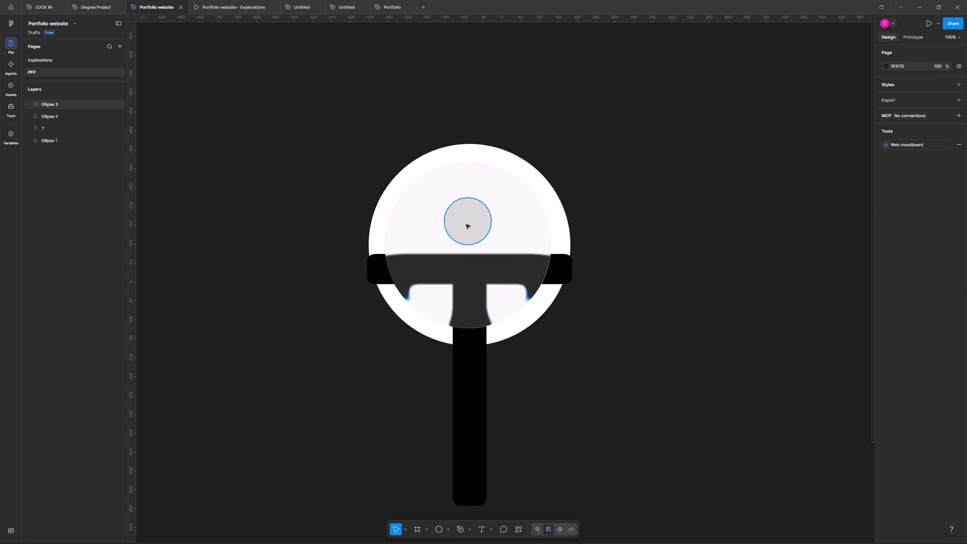
{"action": "left_click", "coordinate": [467, 219]}
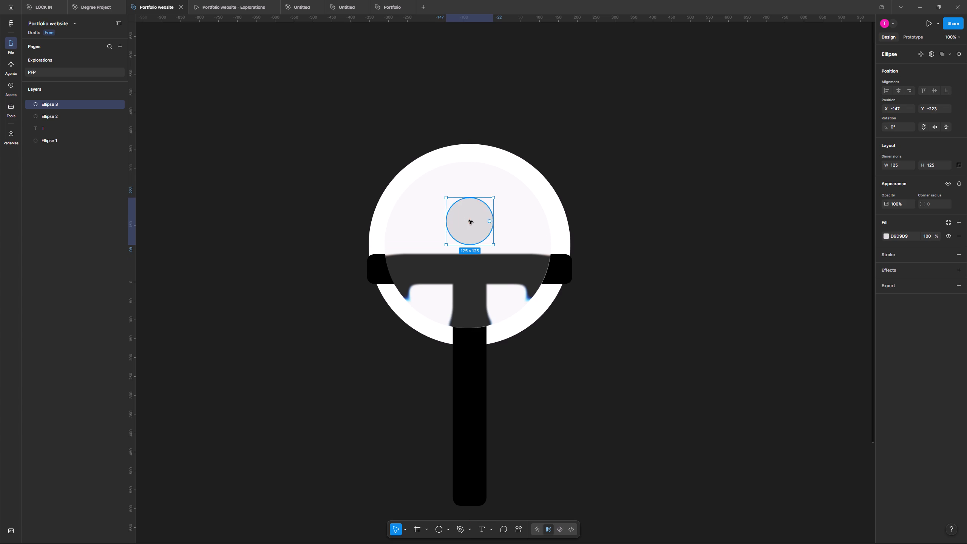
Open the small circle's fill colour settings.
{"action": "double_click", "coordinate": [889, 235]}
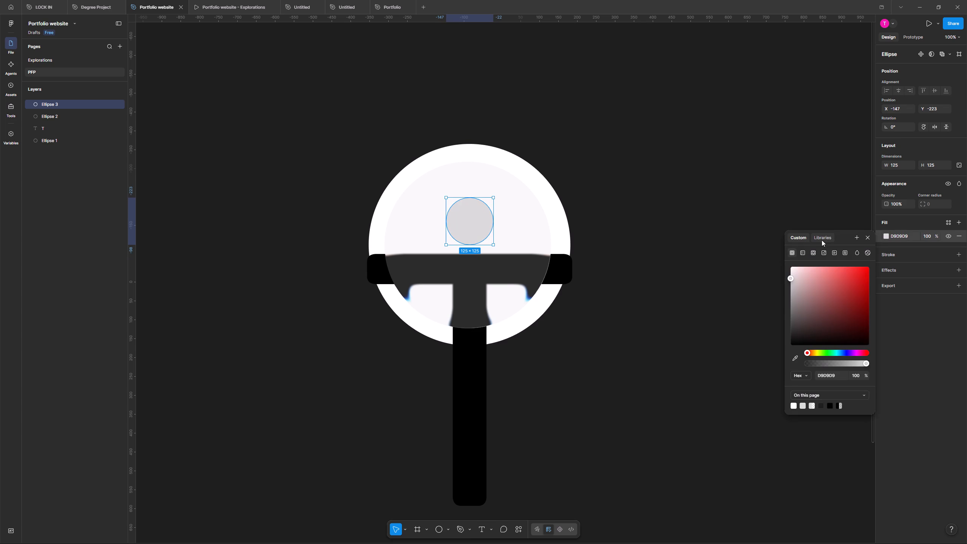
{"action": "left_click", "coordinate": [822, 240]}
{"action": "left_click", "coordinate": [822, 240]}
{"action": "double_click", "coordinate": [671, 252]}
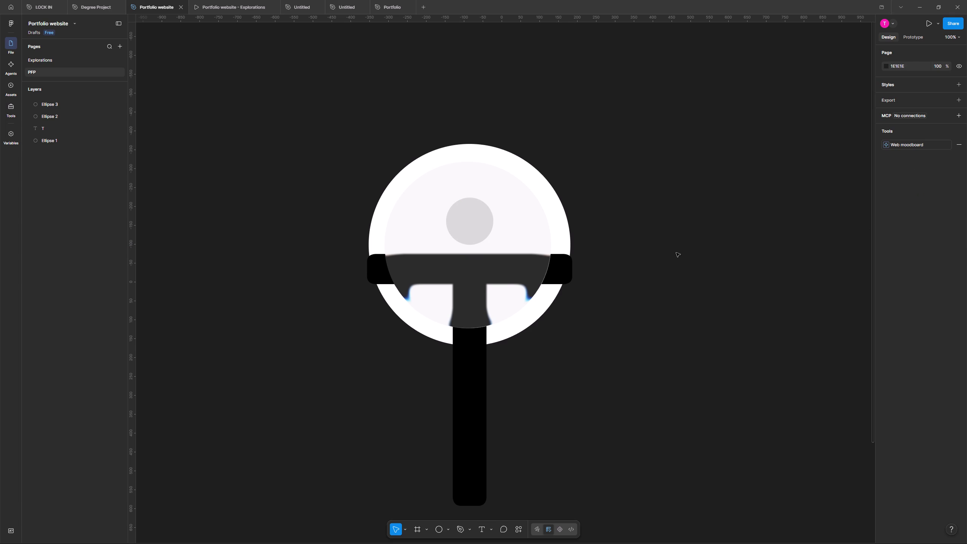
Duplicate the large white circle so that its copy sits directly beneath the T in the layer order.
{"action": "scroll", "coordinate": [676, 253], "scroll_direction": "left", "scroll_amount": 1}
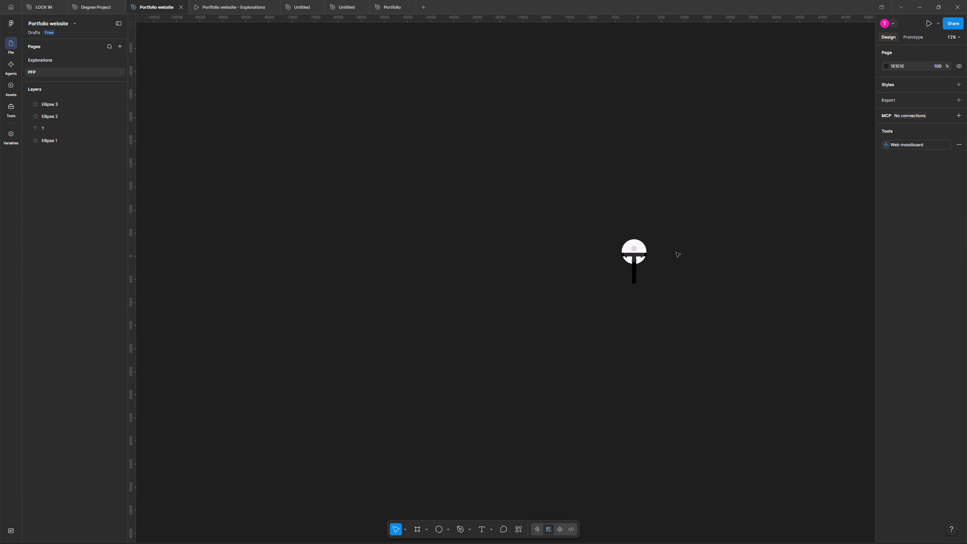
{"action": "scroll", "coordinate": [676, 253], "scroll_direction": "left", "scroll_amount": 1}
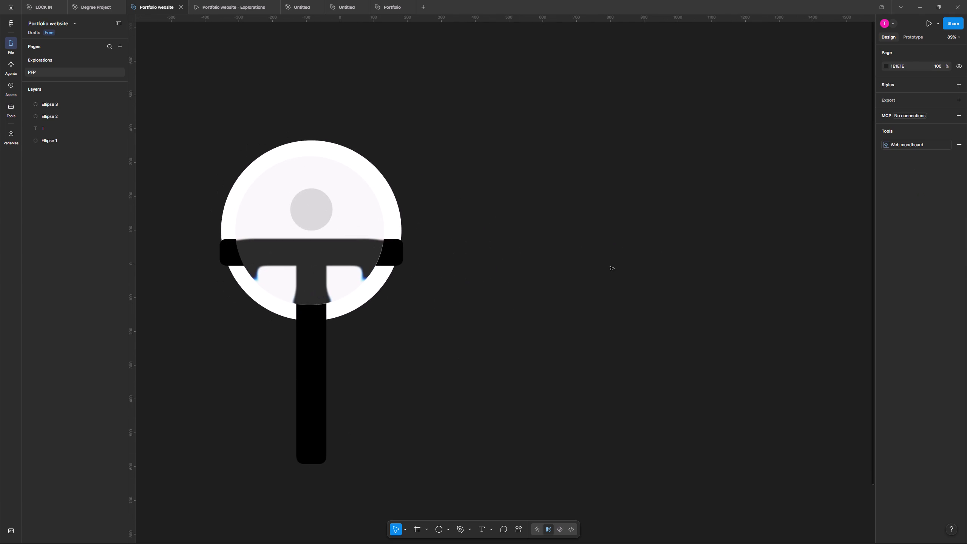
{"action": "left_click", "coordinate": [390, 193]}
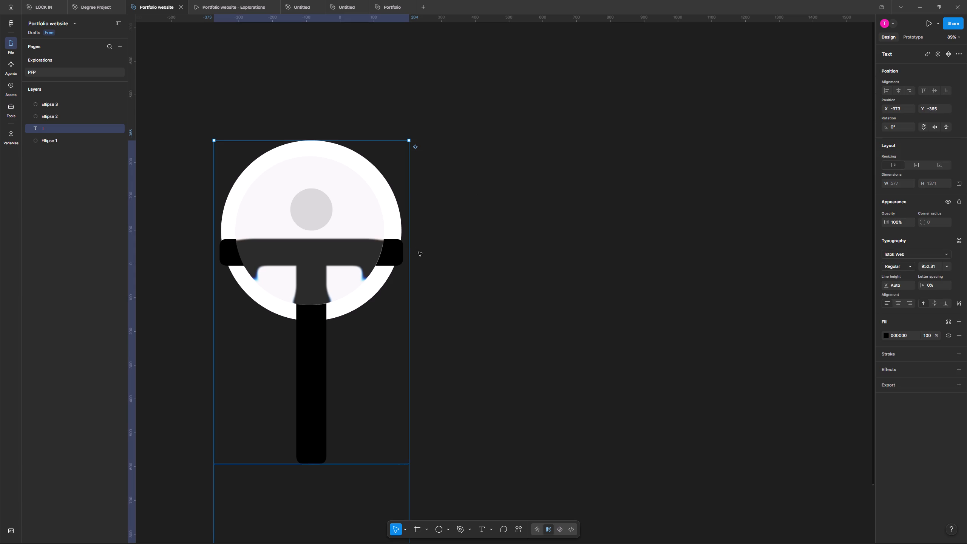
{"action": "left_click", "coordinate": [477, 249]}
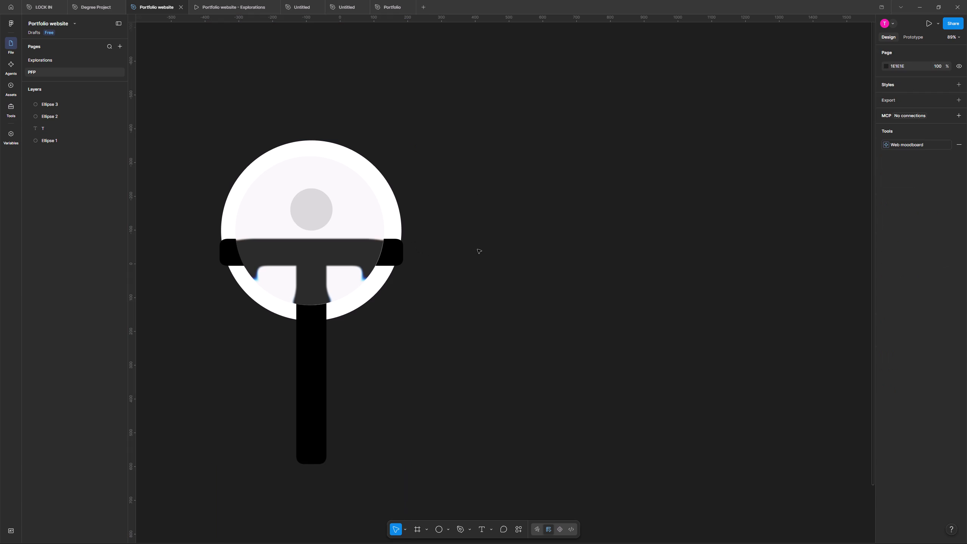
{"action": "left_click", "coordinate": [388, 194]}
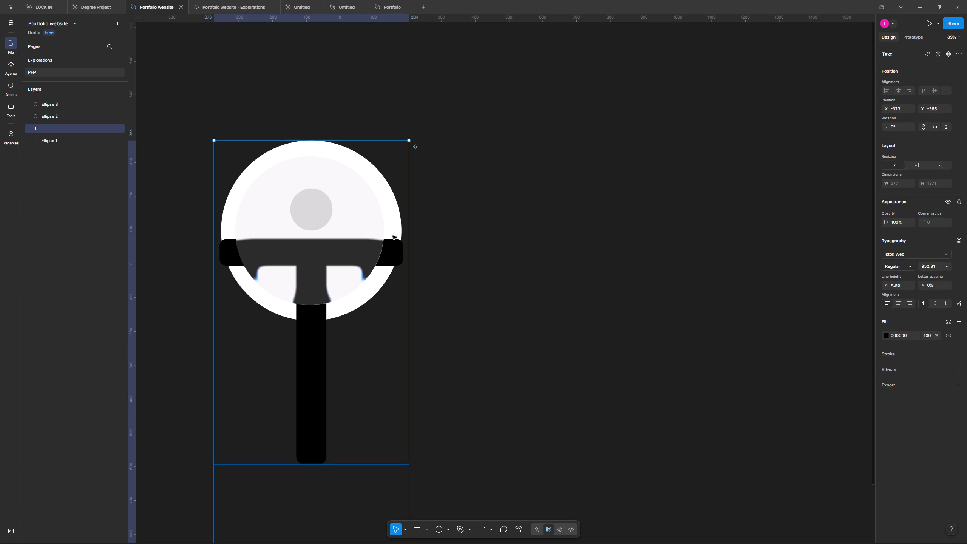
{"action": "left_click", "coordinate": [44, 141]}
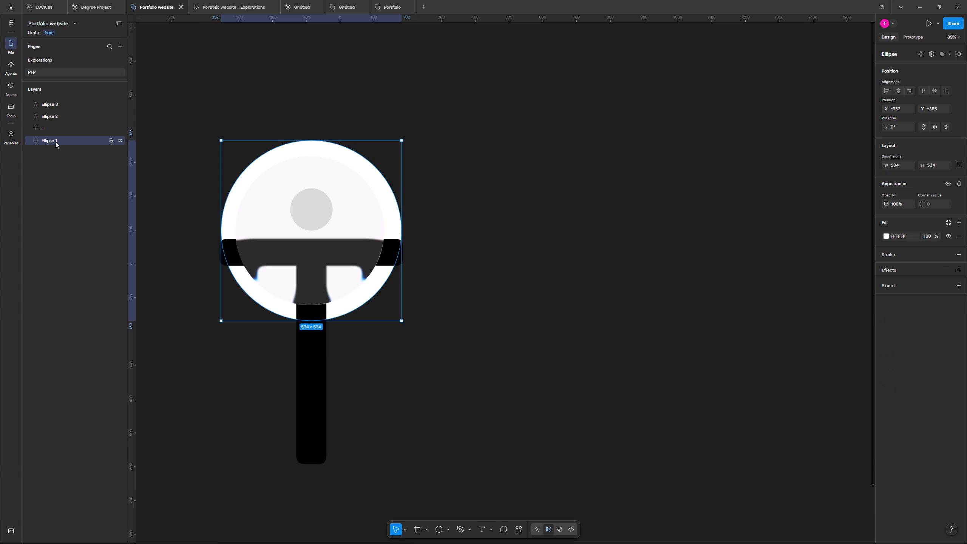
{"action": "left_click_drag", "start_coordinate": [62, 141], "coordinate": [60, 132], "text": "alt"}
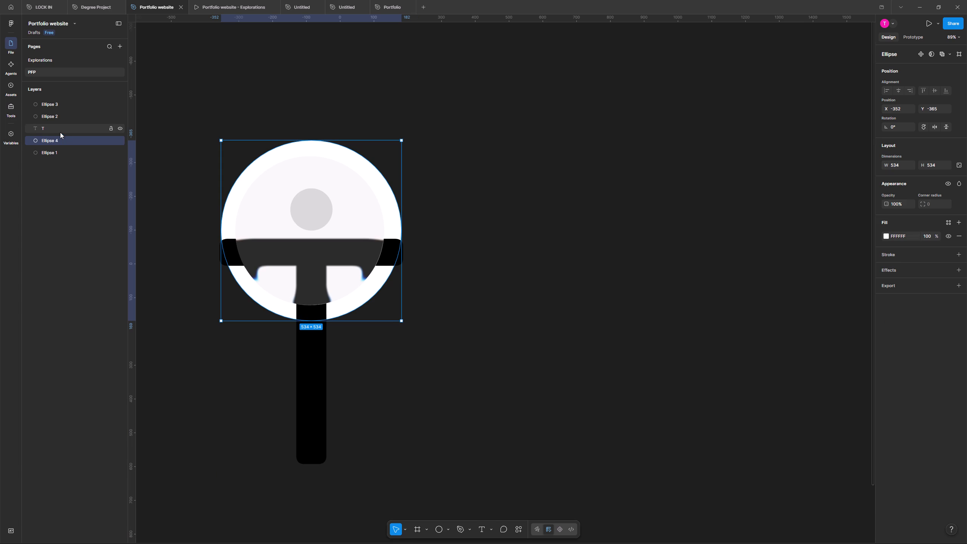
Use the duplicated white circle as a mask and place the T inside its mask group.
{"action": "right_click", "coordinate": [63, 141]}
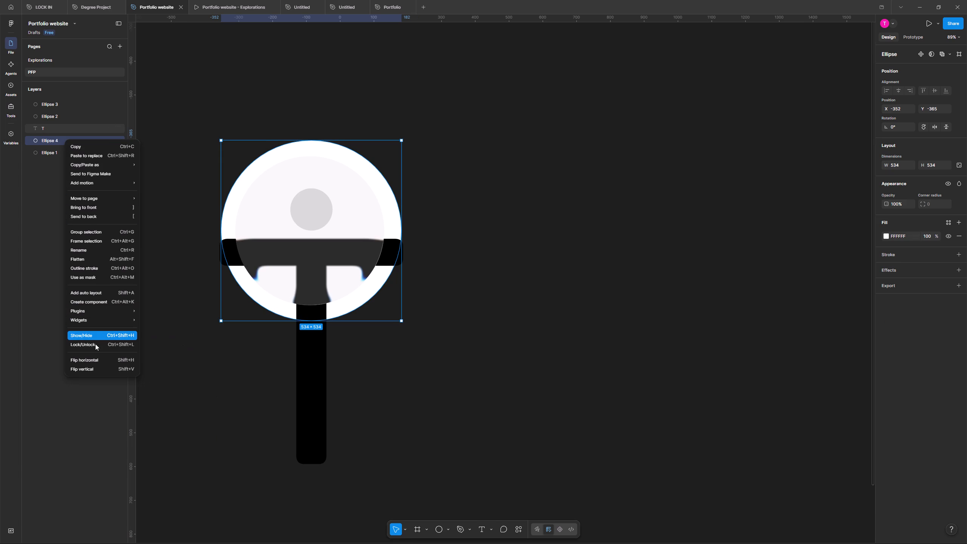
{"action": "left_click", "coordinate": [84, 280]}
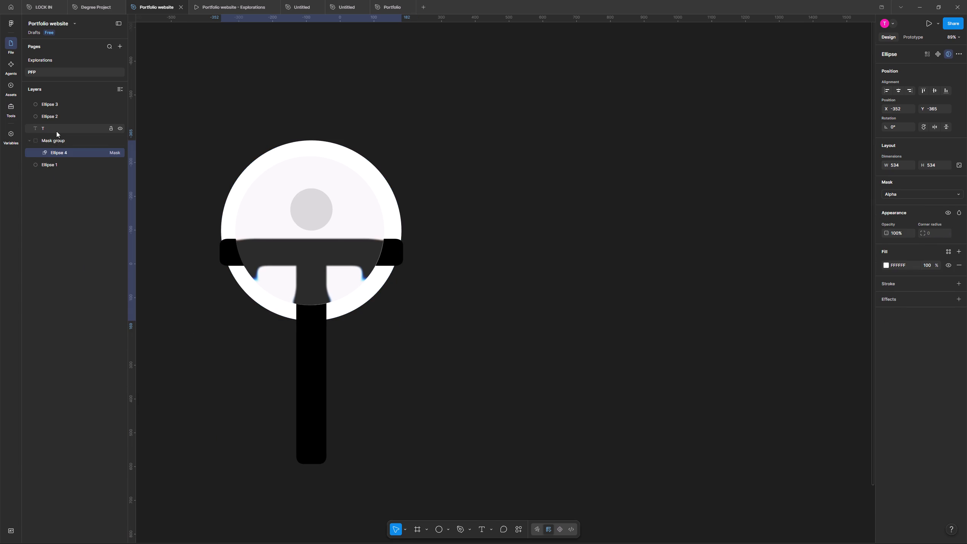
{"action": "left_click_drag", "start_coordinate": [52, 127], "coordinate": [55, 148]}
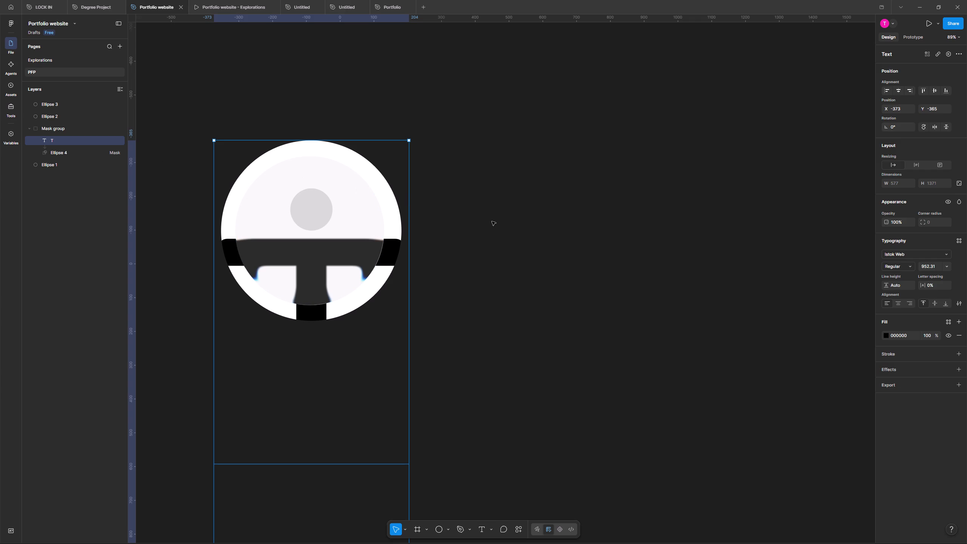
{"action": "left_click", "coordinate": [492, 221]}
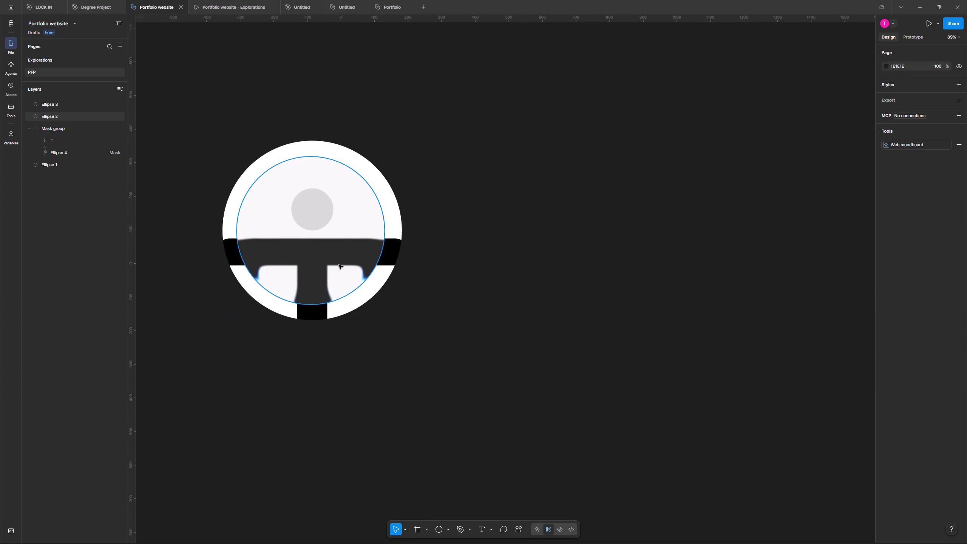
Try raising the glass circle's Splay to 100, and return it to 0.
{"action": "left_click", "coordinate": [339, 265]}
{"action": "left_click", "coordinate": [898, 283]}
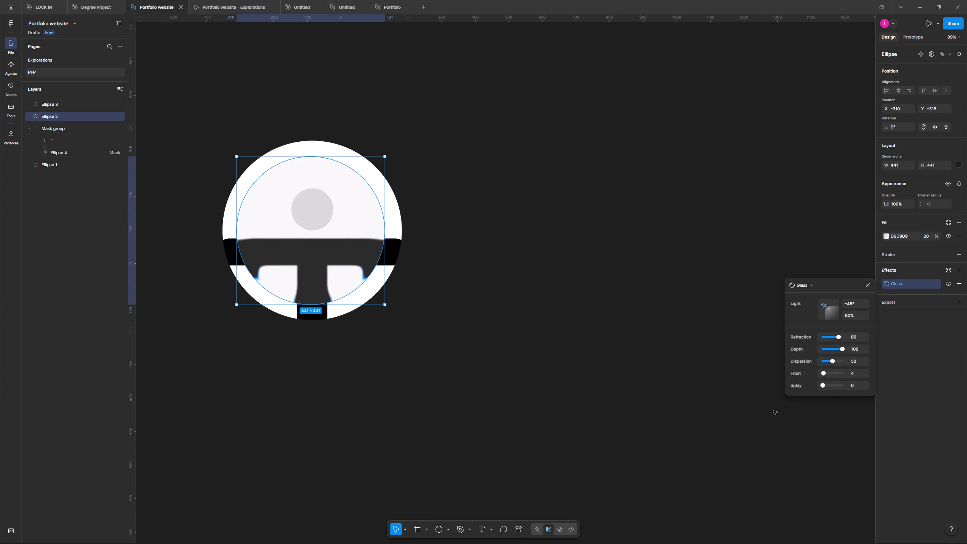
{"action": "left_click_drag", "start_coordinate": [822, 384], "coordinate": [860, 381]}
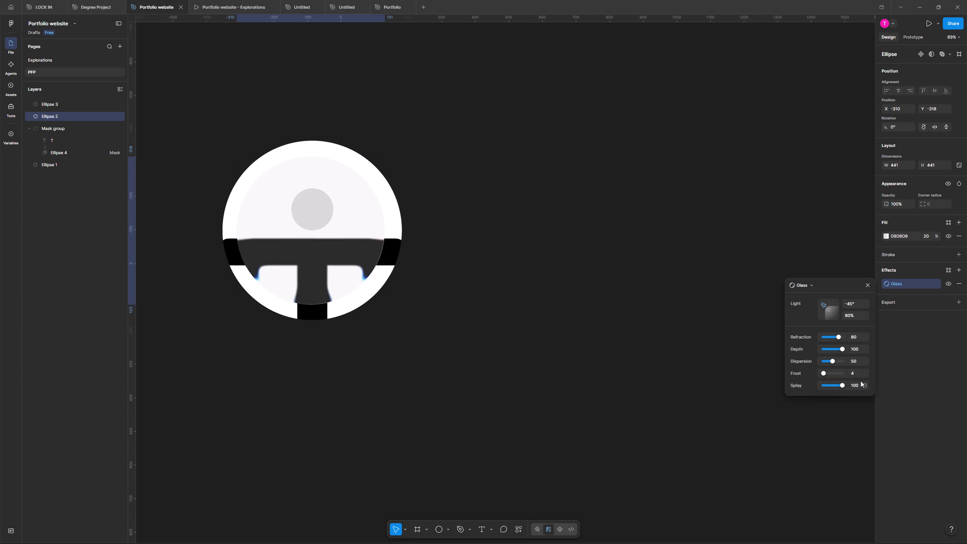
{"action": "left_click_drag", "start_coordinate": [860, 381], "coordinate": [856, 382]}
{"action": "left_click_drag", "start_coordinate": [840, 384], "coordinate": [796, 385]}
Set the Dispersion of the glass circle's effect to 100.
{"action": "left_click_drag", "start_coordinate": [796, 385], "coordinate": [787, 385]}
{"action": "left_click_drag", "start_coordinate": [834, 359], "coordinate": [851, 359]}
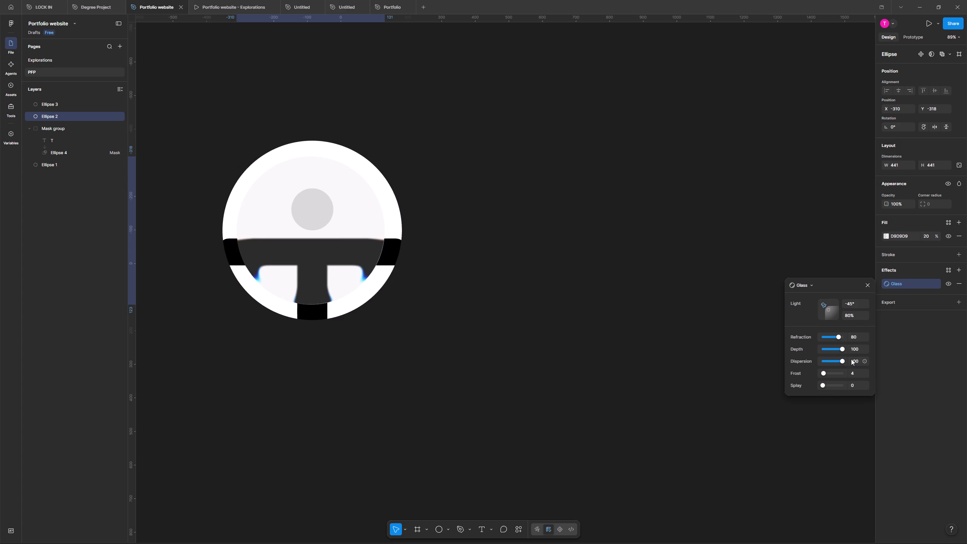
{"action": "left_click_drag", "start_coordinate": [851, 359], "coordinate": [845, 362]}
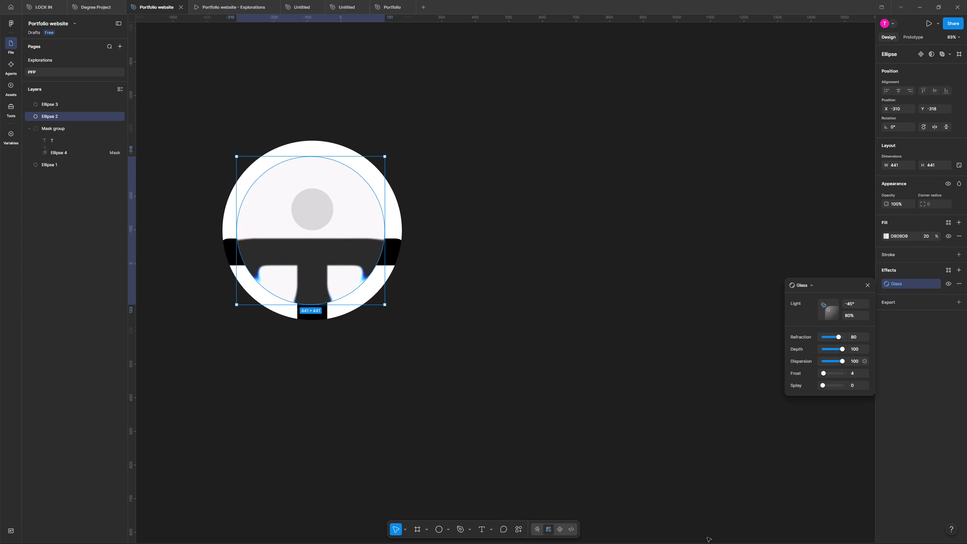
{"action": "left_click", "coordinate": [572, 391]}
Change the small grey circle's solid fill to a linear gradient.
{"action": "key", "text": "space"}
{"action": "key", "text": "space"}
{"action": "left_click_drag", "start_coordinate": [443, 288], "coordinate": [487, 351]}
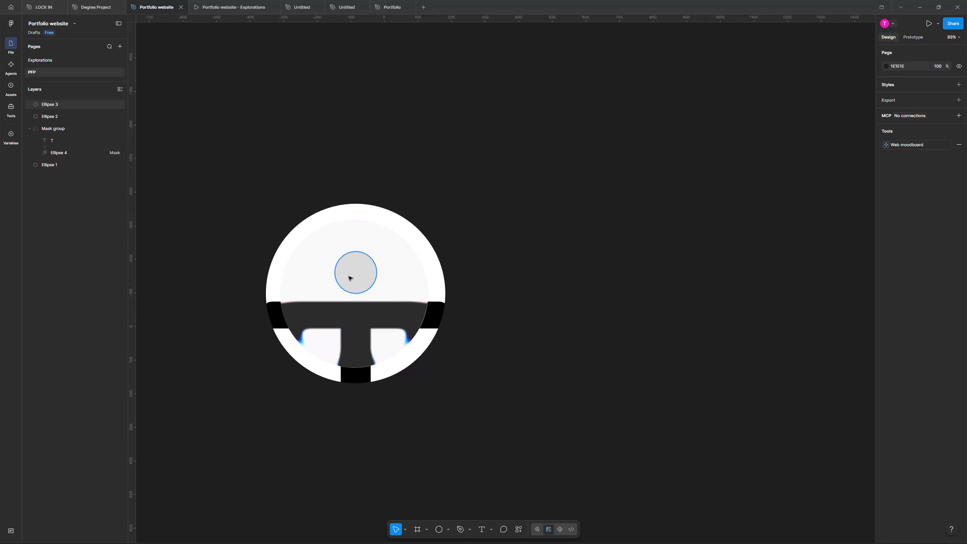
{"action": "left_click", "coordinate": [349, 277]}
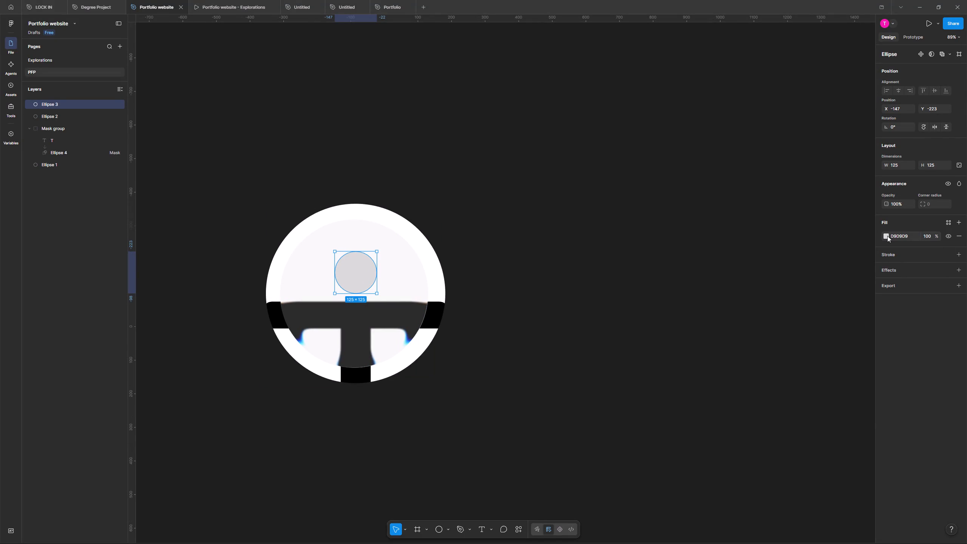
{"action": "left_click", "coordinate": [887, 236]}
{"action": "left_click", "coordinate": [817, 240]}
{"action": "left_click", "coordinate": [797, 238]}
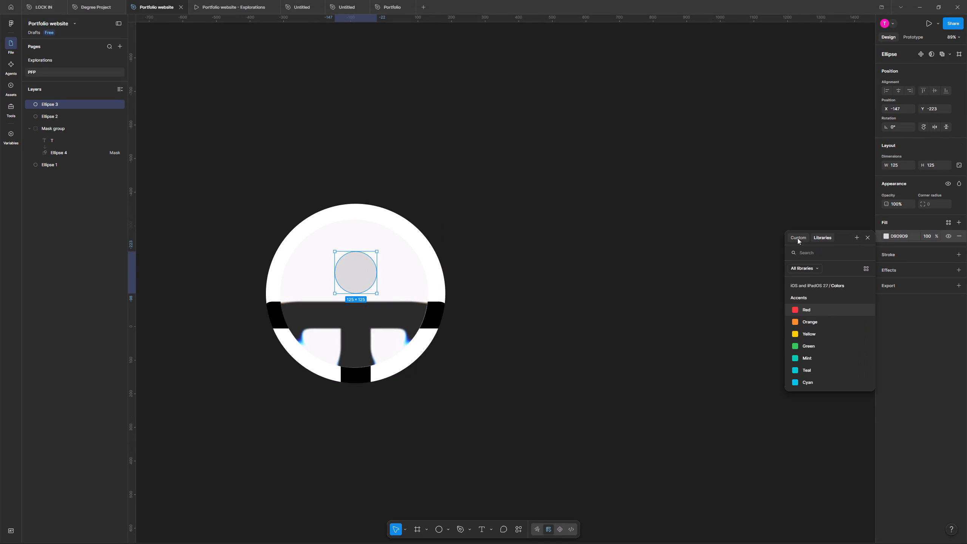
{"action": "left_click", "coordinate": [797, 255]}
{"action": "left_click", "coordinate": [804, 254]}
{"action": "left_click", "coordinate": [812, 254]}
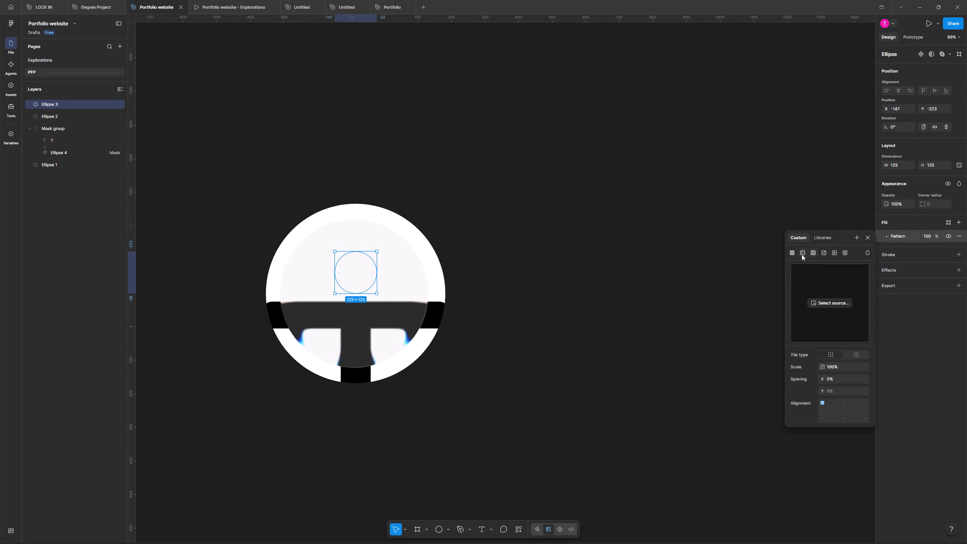
{"action": "left_click", "coordinate": [803, 253]}
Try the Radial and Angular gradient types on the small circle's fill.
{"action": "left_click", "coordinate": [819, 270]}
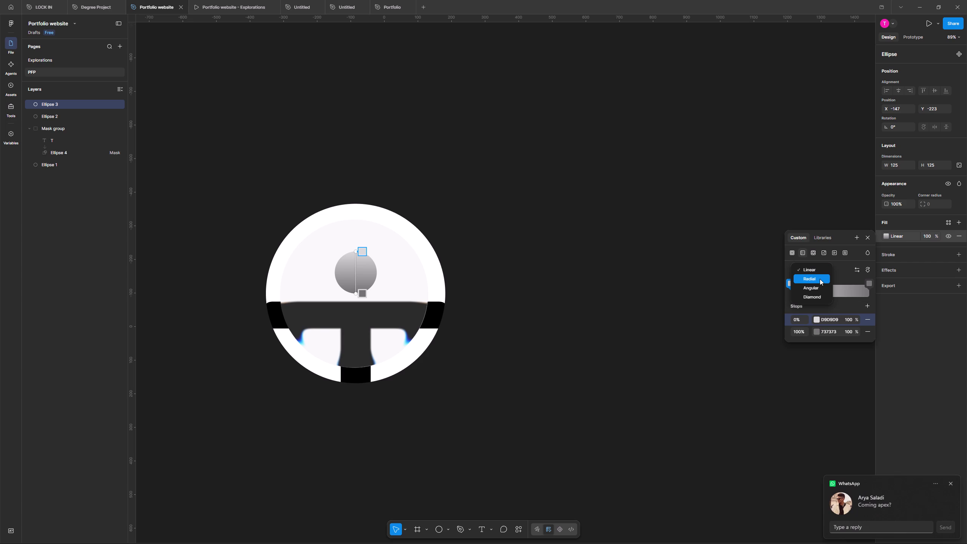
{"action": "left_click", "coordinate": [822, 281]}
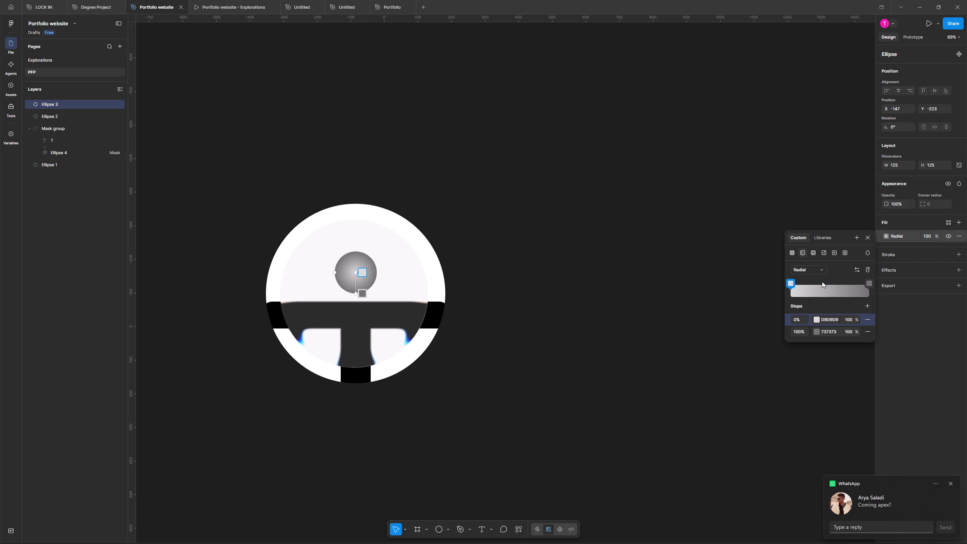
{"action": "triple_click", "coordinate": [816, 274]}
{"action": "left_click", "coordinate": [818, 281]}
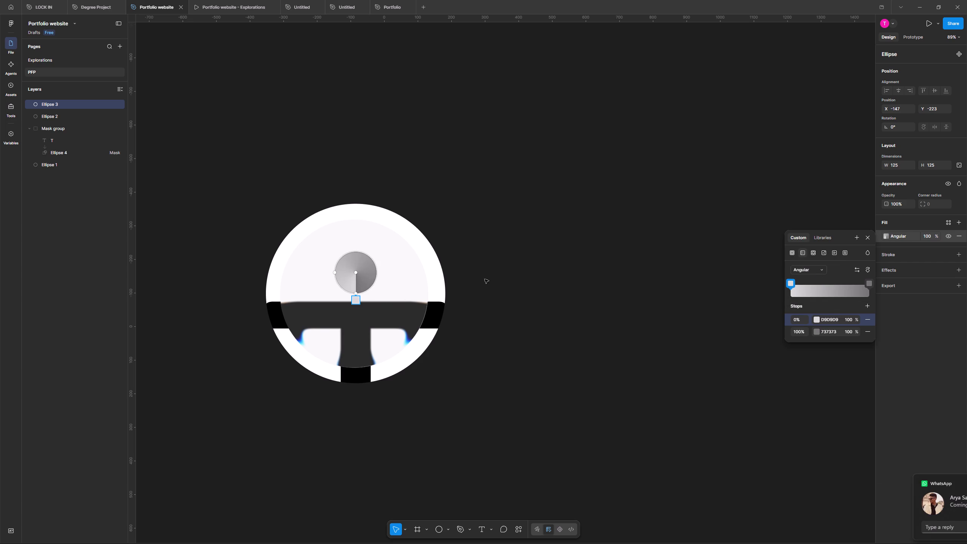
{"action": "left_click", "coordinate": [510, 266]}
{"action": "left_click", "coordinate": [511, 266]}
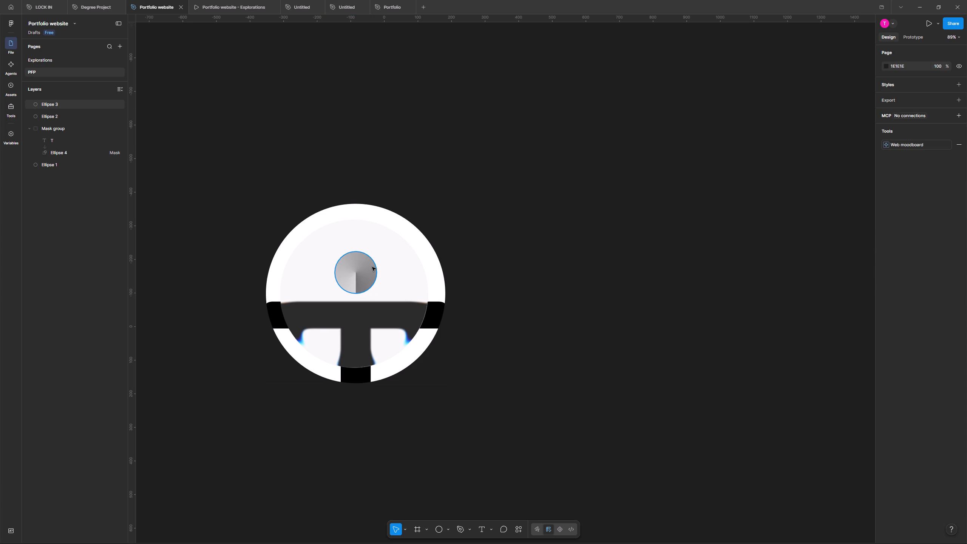
Set the small circle's gradient fill type to Diamond.
{"action": "left_click", "coordinate": [365, 268]}
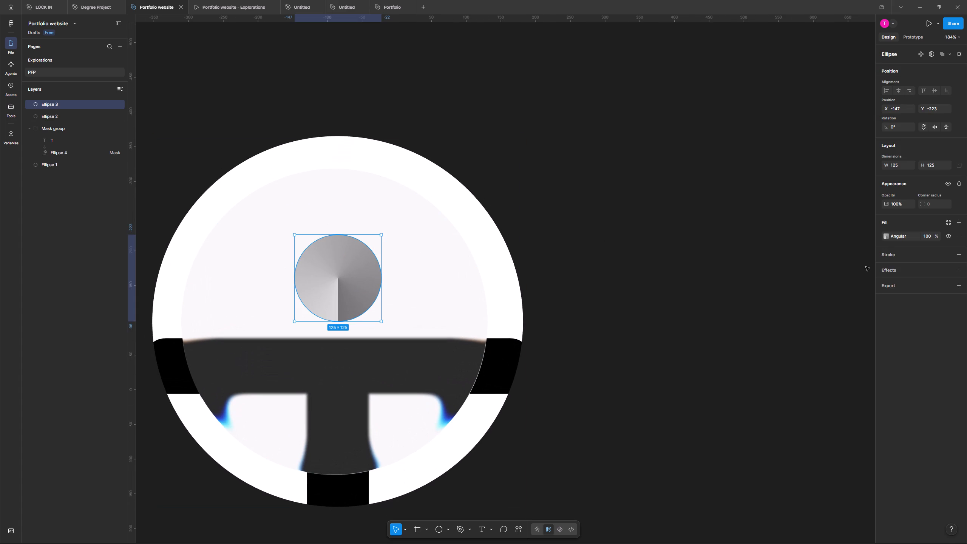
{"action": "left_click", "coordinate": [885, 235]}
{"action": "left_click", "coordinate": [823, 271]}
{"action": "left_click", "coordinate": [823, 279]}
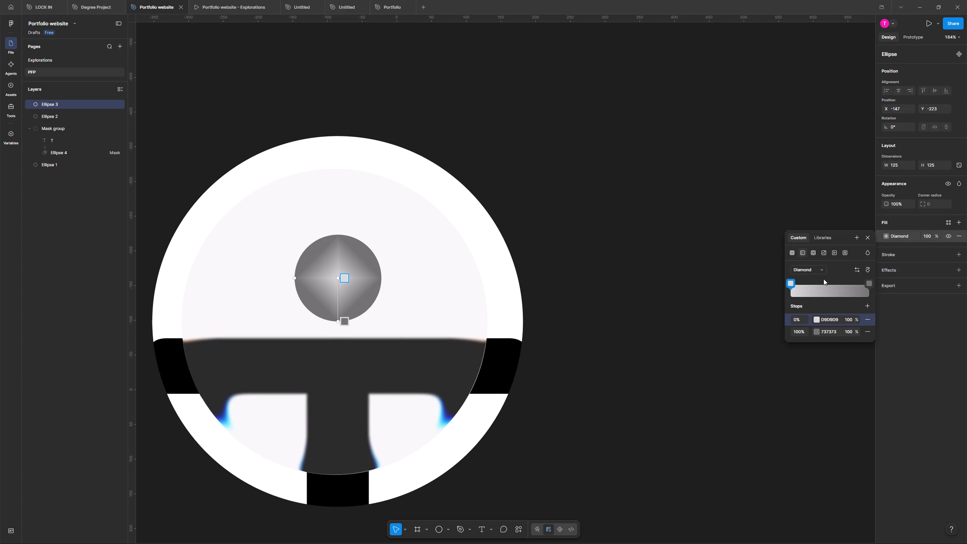
{"action": "double_click", "coordinate": [661, 304]}
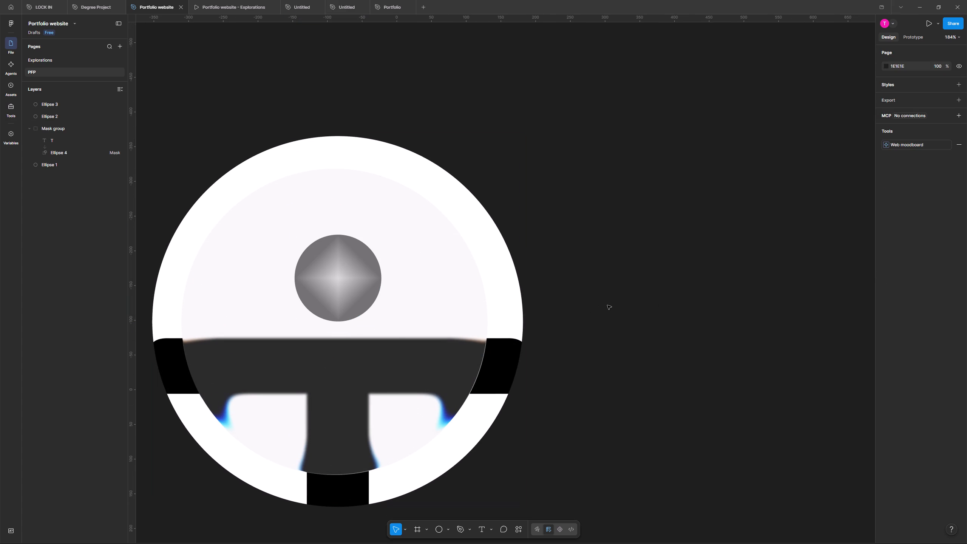
Select the black T inside the mask group.
{"action": "double_click", "coordinate": [522, 364]}
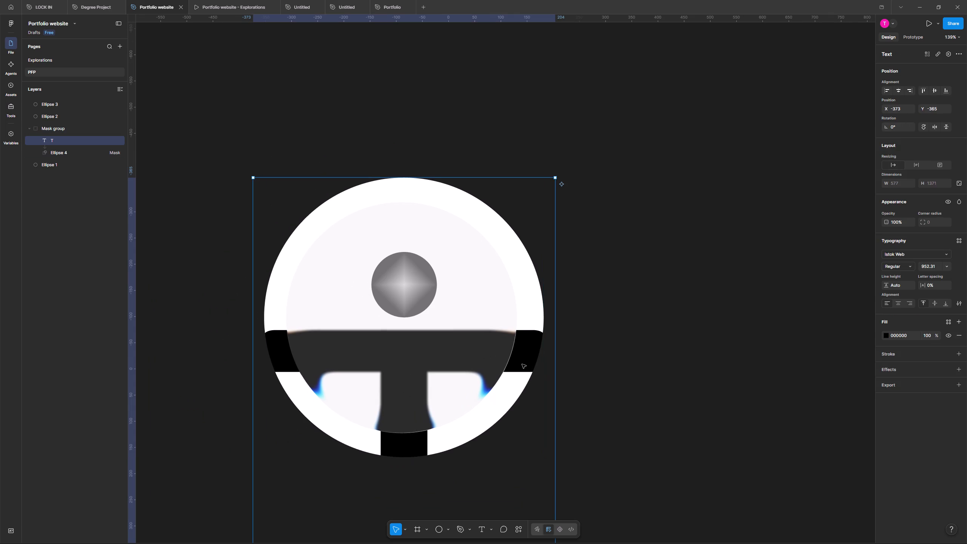
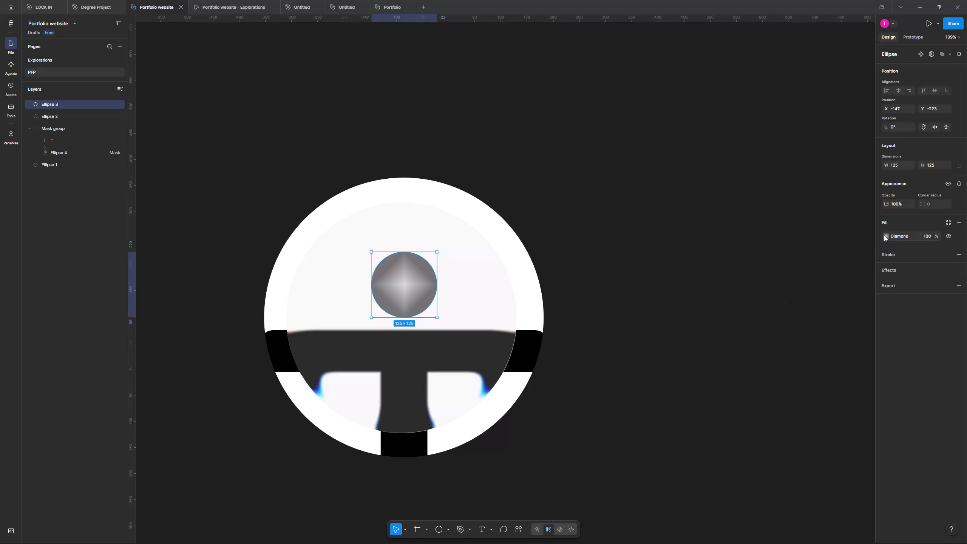
Change the 100% stop of the small circle's diamond gradient to blue 023DFF.
{"action": "double_click", "coordinate": [885, 236]}
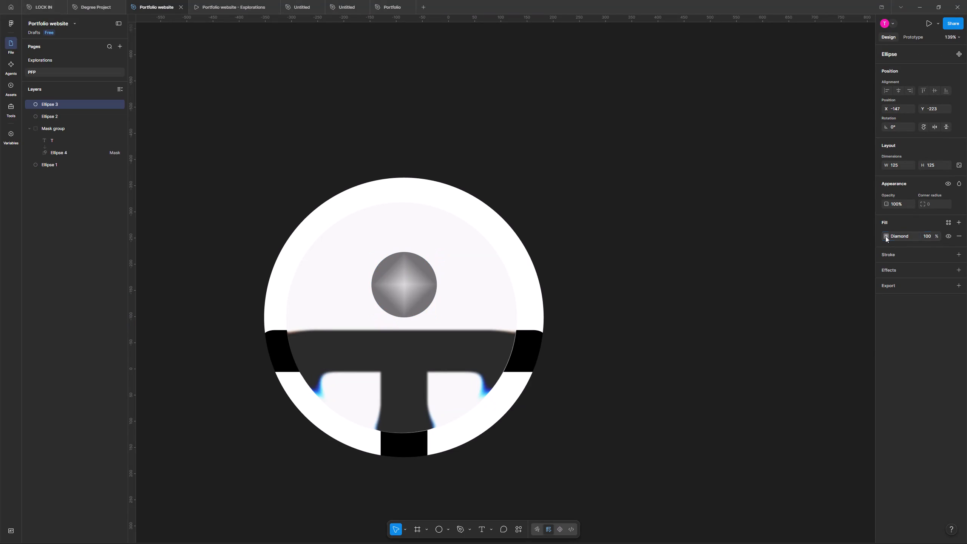
{"action": "left_click", "coordinate": [885, 236]}
{"action": "left_click", "coordinate": [870, 283]}
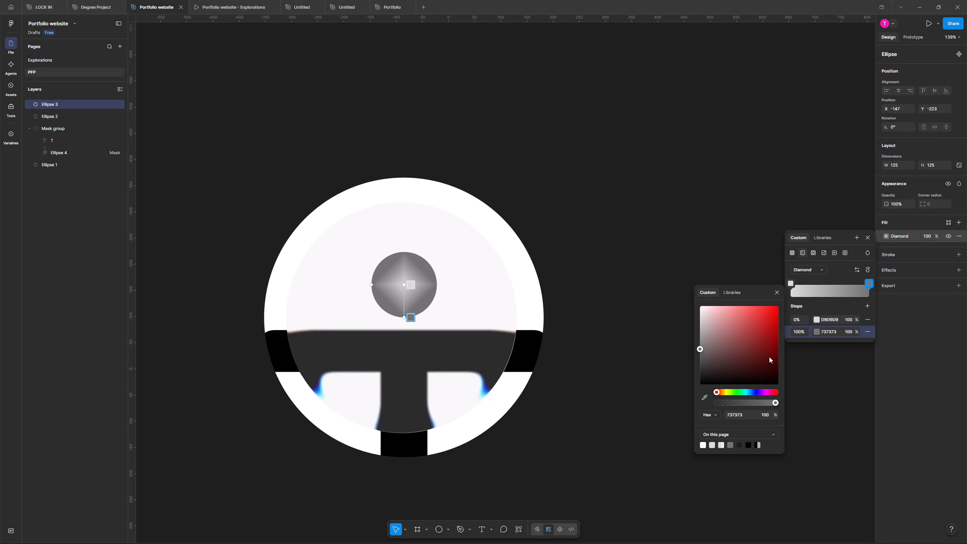
{"action": "left_click", "coordinate": [754, 390]}
{"action": "left_click_drag", "start_coordinate": [752, 326], "coordinate": [774, 300]}
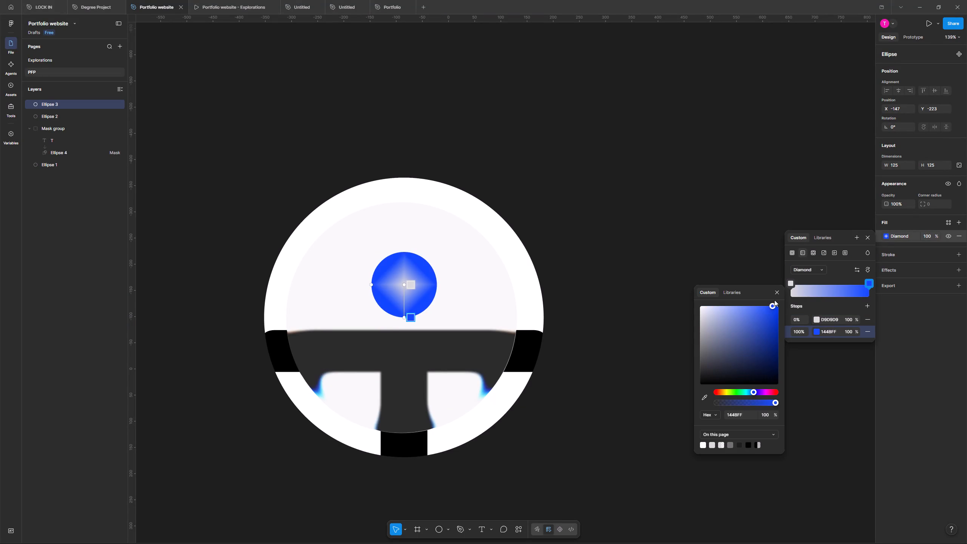
{"action": "left_click_drag", "start_coordinate": [774, 300], "coordinate": [778, 298]}
{"action": "triple_click", "coordinate": [717, 225]}
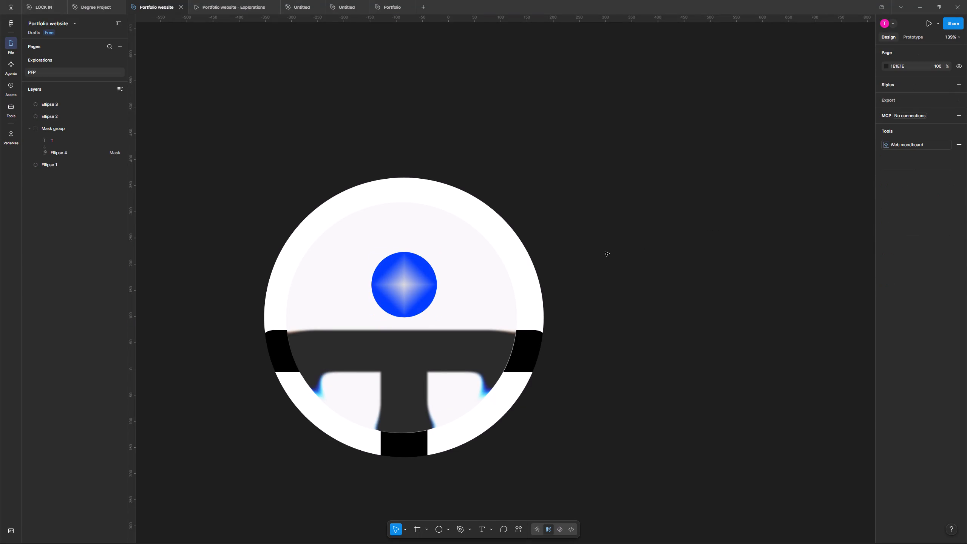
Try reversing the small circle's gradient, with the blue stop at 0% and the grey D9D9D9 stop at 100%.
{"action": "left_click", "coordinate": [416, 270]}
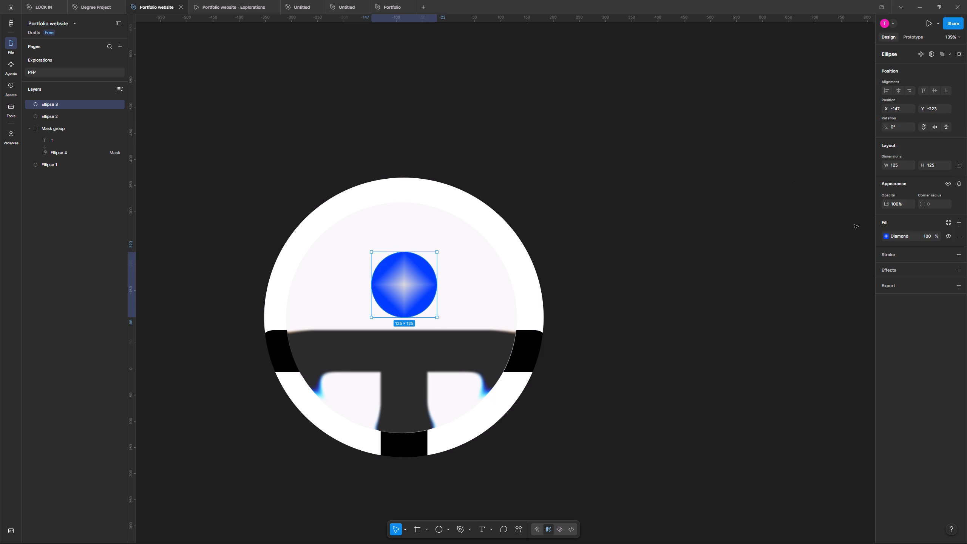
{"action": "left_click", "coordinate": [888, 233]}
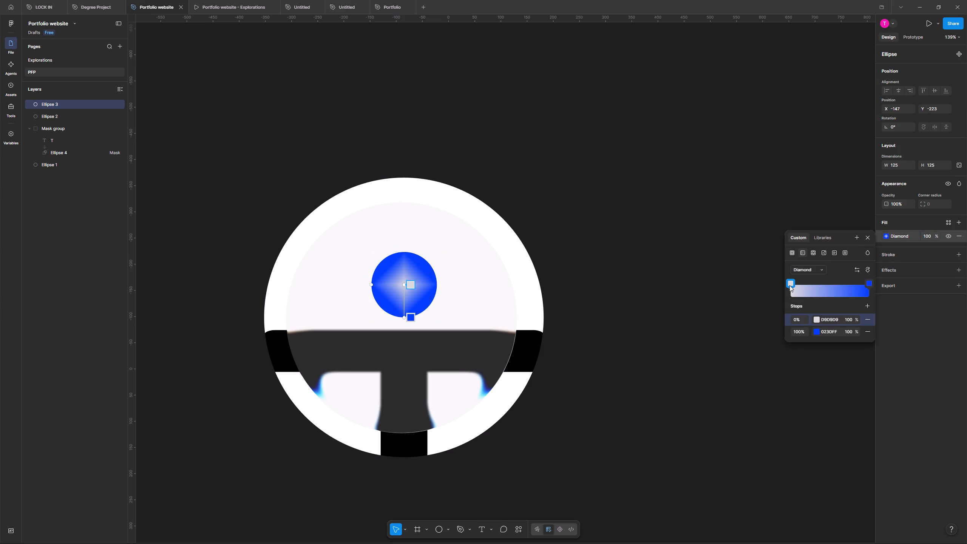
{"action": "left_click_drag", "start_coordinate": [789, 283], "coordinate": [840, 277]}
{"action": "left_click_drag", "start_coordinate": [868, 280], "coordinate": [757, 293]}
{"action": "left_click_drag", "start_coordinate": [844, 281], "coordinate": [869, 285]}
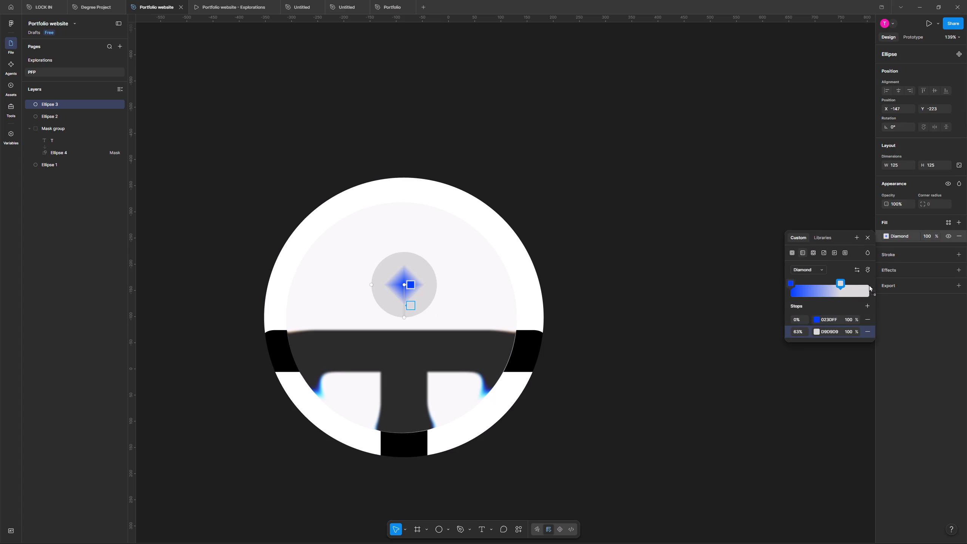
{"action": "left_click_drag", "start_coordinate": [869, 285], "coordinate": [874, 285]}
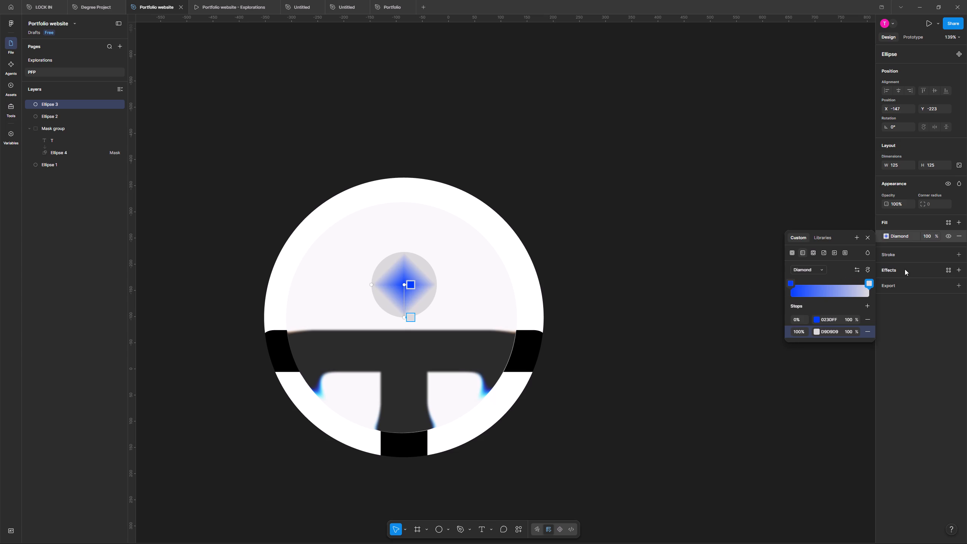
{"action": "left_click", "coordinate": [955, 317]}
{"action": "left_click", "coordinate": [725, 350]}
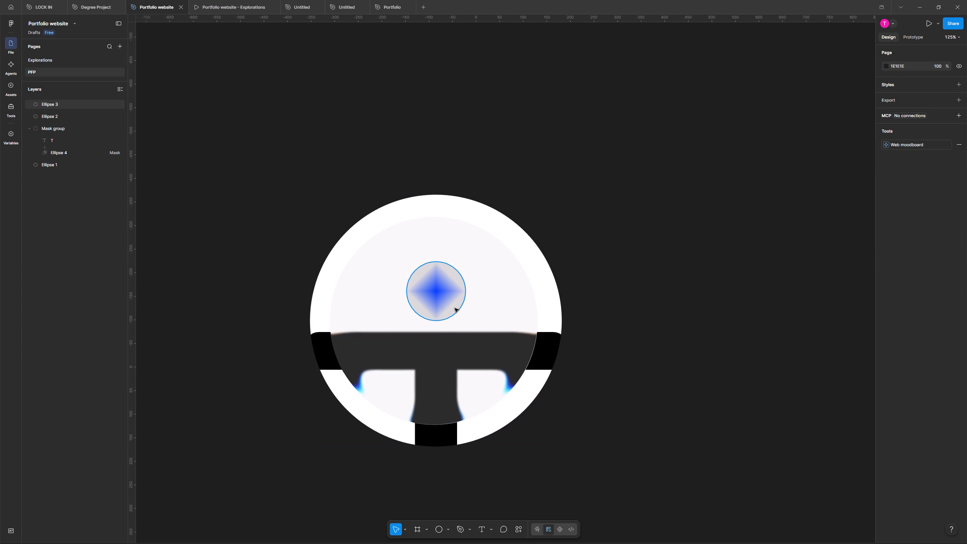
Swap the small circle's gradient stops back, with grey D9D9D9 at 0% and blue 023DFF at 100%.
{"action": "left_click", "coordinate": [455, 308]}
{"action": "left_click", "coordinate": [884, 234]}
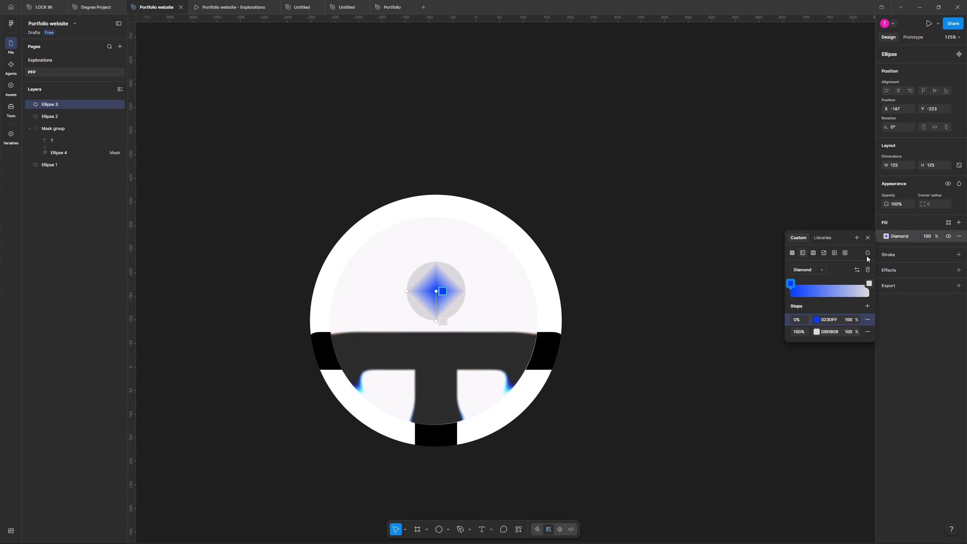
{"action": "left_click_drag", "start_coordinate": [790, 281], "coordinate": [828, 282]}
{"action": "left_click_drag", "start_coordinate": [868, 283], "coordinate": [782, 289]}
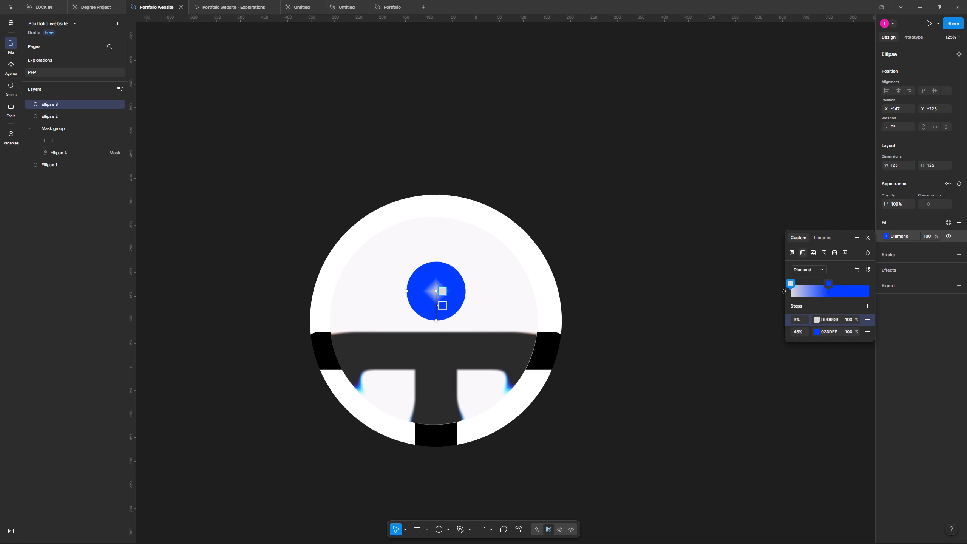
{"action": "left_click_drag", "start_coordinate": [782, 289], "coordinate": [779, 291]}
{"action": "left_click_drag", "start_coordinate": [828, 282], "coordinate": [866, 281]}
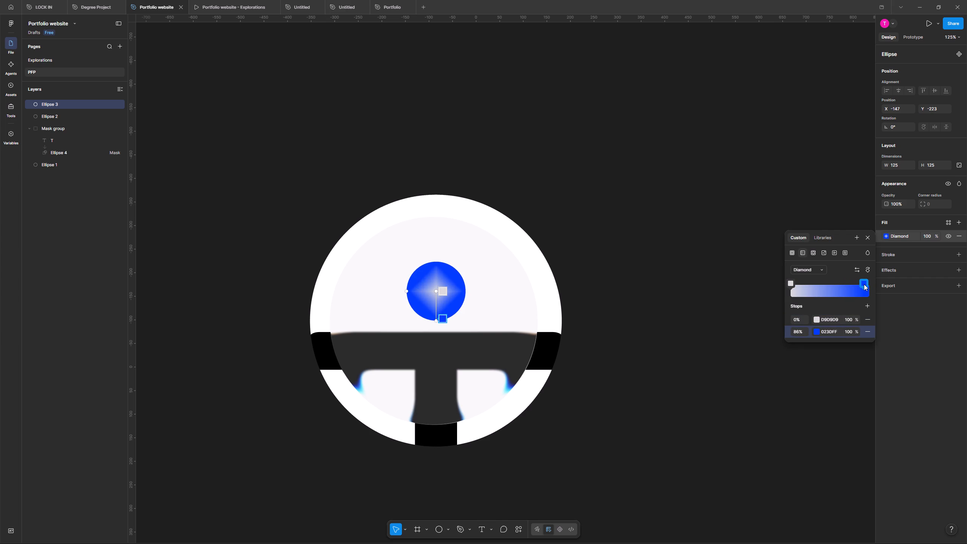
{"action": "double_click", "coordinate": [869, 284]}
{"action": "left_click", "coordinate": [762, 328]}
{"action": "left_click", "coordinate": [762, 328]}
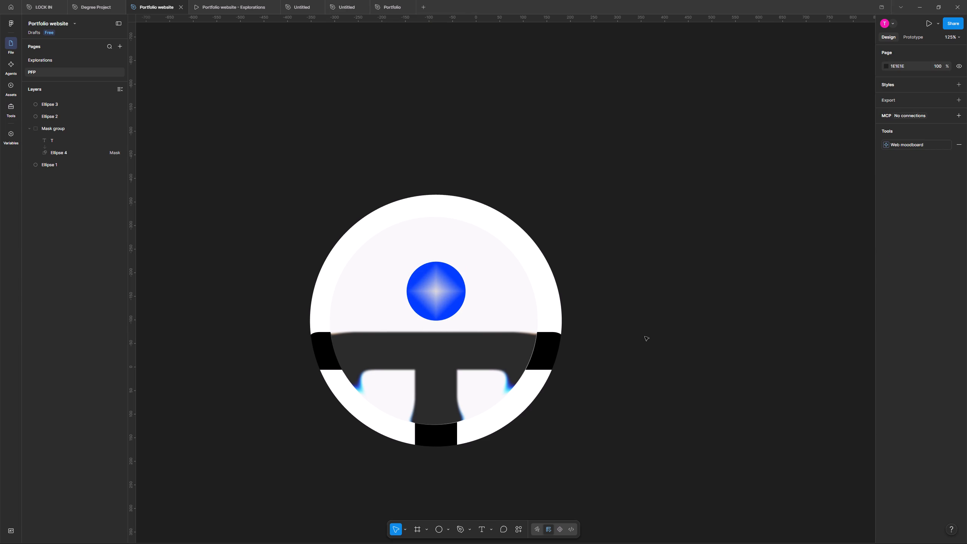
Set the small circle's gradient fill type to Linear.
{"action": "double_click", "coordinate": [453, 299]}
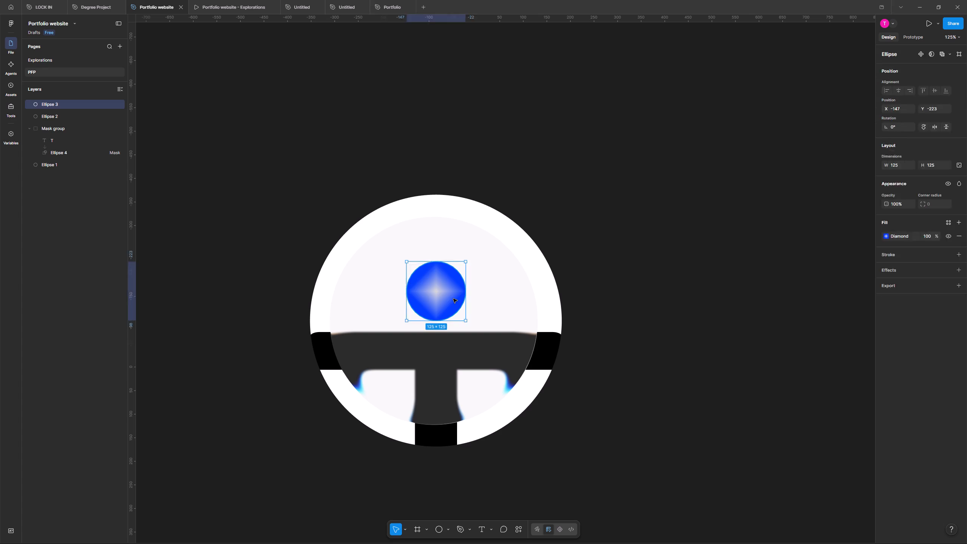
{"action": "double_click", "coordinate": [848, 260]}
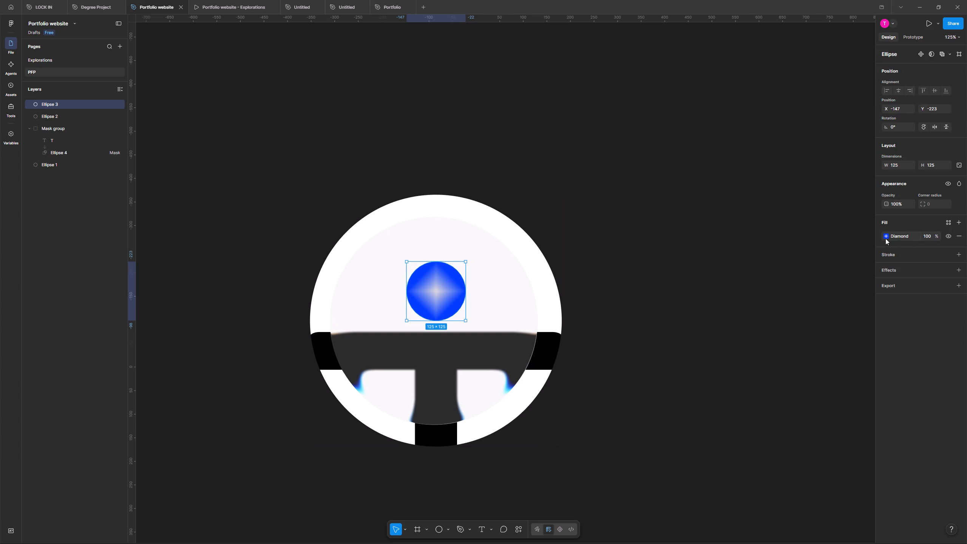
{"action": "left_click", "coordinate": [885, 237]}
{"action": "left_click", "coordinate": [817, 268]}
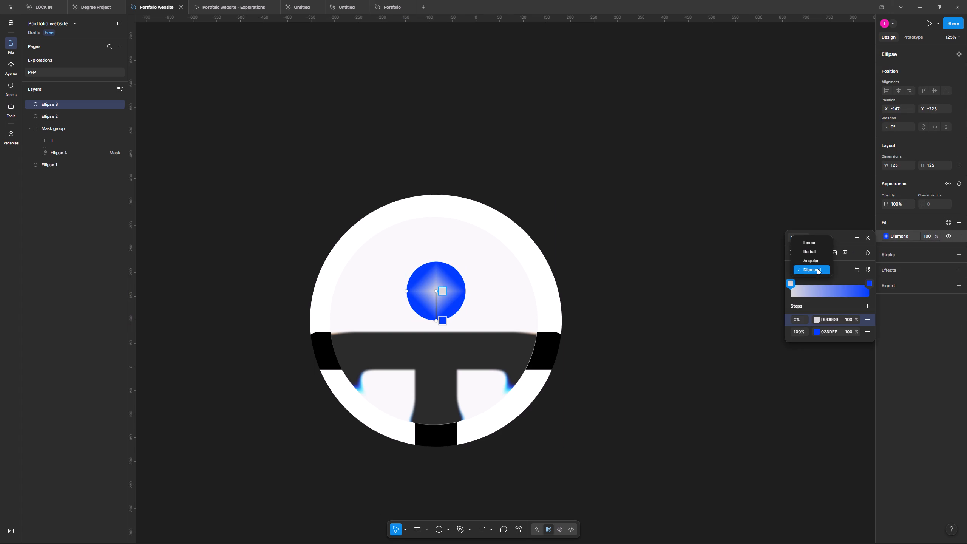
{"action": "left_click", "coordinate": [813, 243]}
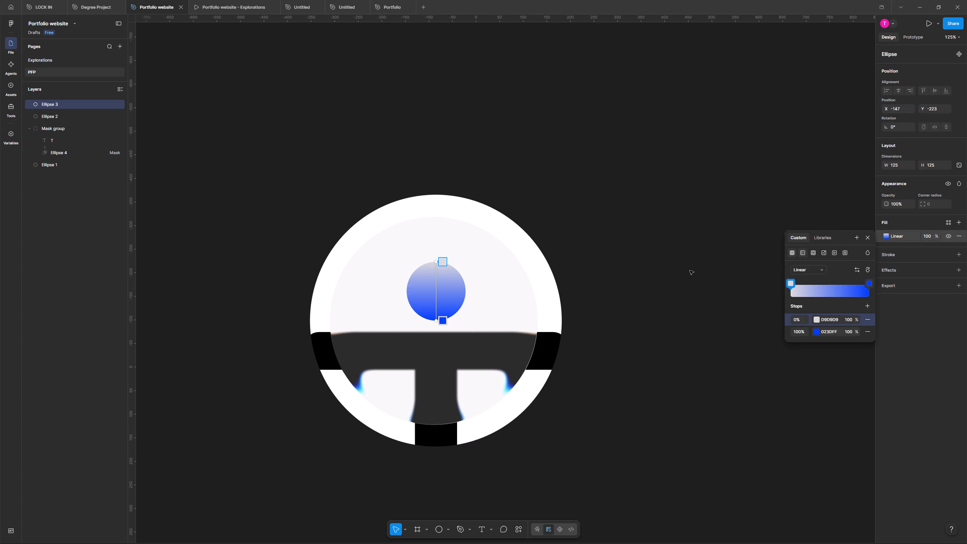
{"action": "double_click", "coordinate": [638, 285]}
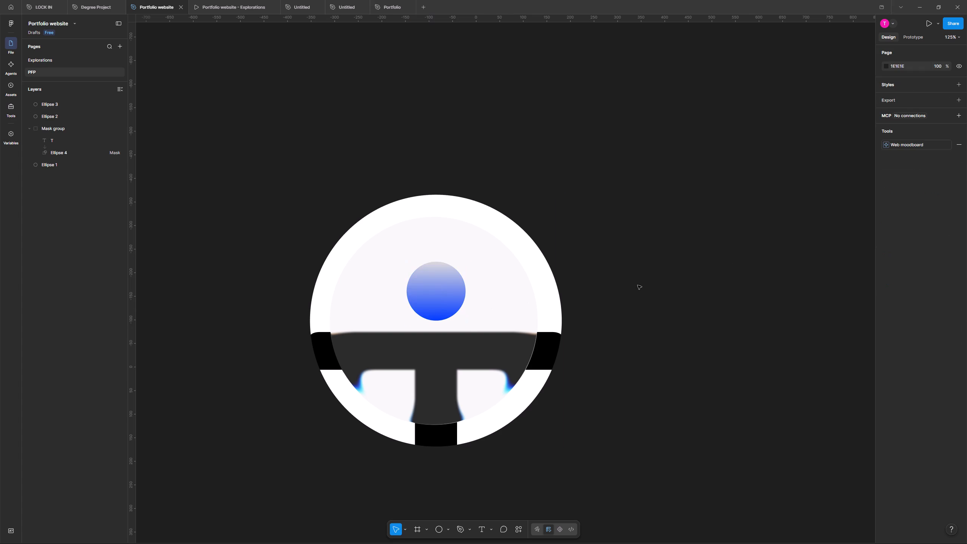
Add two intermediate stops to the small circle's linear gradient, at 66% and 36%.
{"action": "left_click", "coordinate": [450, 292]}
{"action": "left_click", "coordinate": [886, 236]}
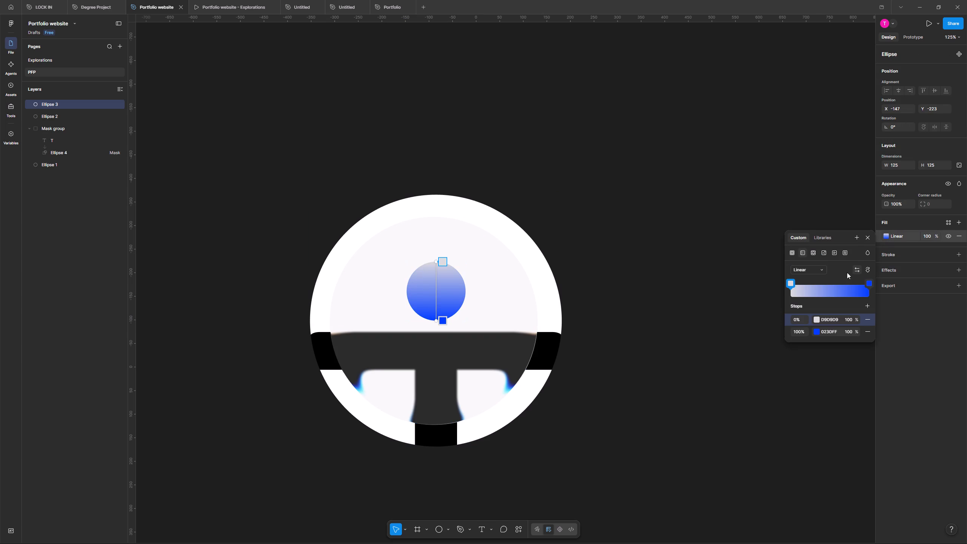
{"action": "left_click", "coordinate": [851, 284]}
{"action": "left_click", "coordinate": [842, 292]}
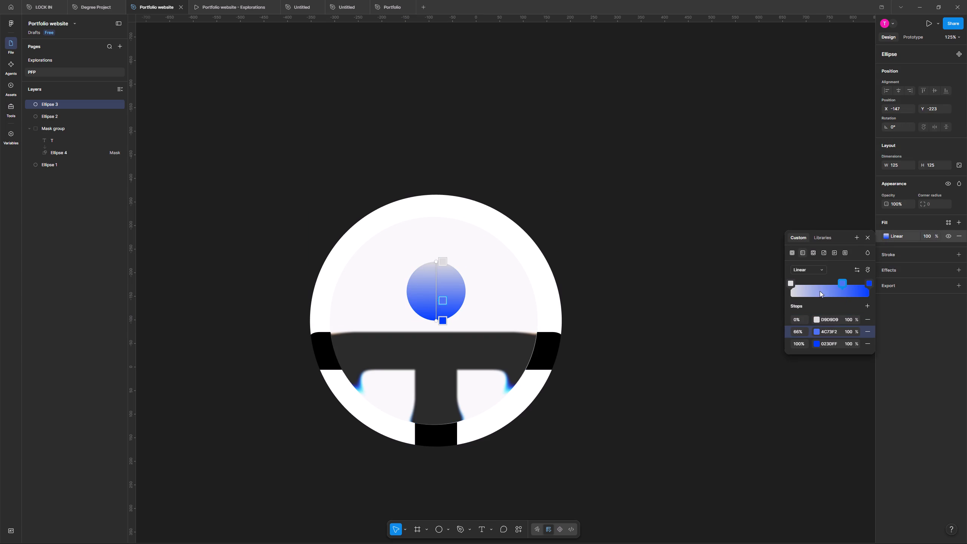
{"action": "left_click", "coordinate": [819, 288]}
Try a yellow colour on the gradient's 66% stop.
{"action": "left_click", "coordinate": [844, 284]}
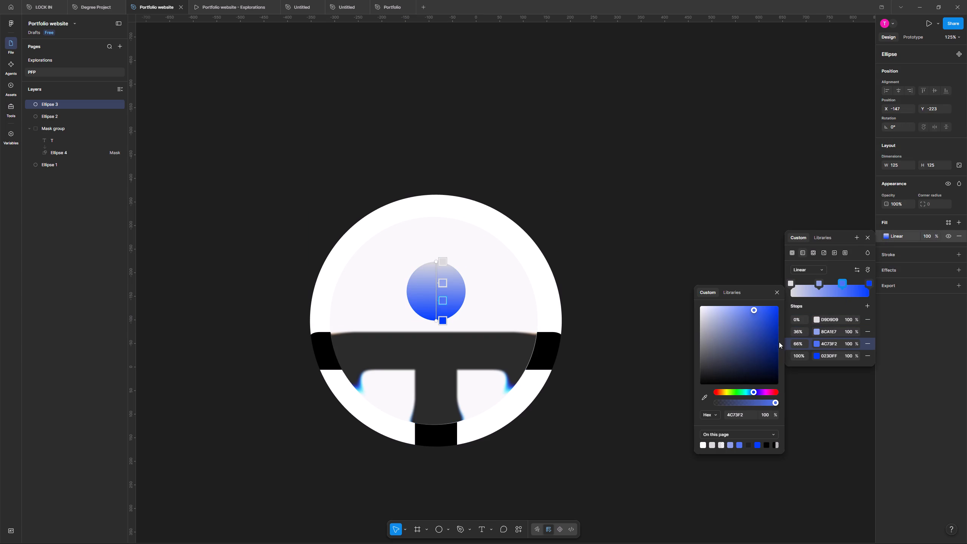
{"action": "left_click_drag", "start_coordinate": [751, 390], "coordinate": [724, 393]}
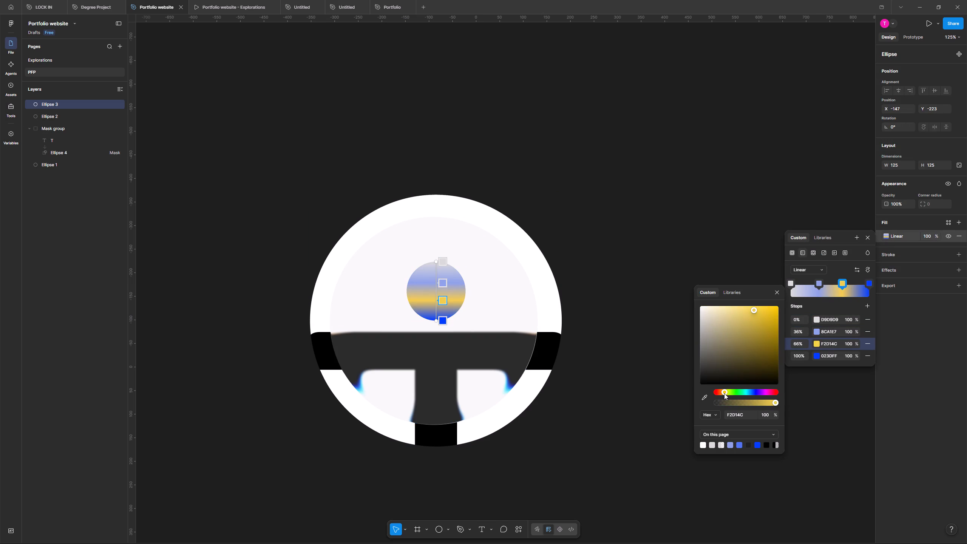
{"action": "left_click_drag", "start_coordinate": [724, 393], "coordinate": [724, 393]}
Change the gradient's 36% stop to light green 8CE7AF.
{"action": "left_click", "coordinate": [816, 283]}
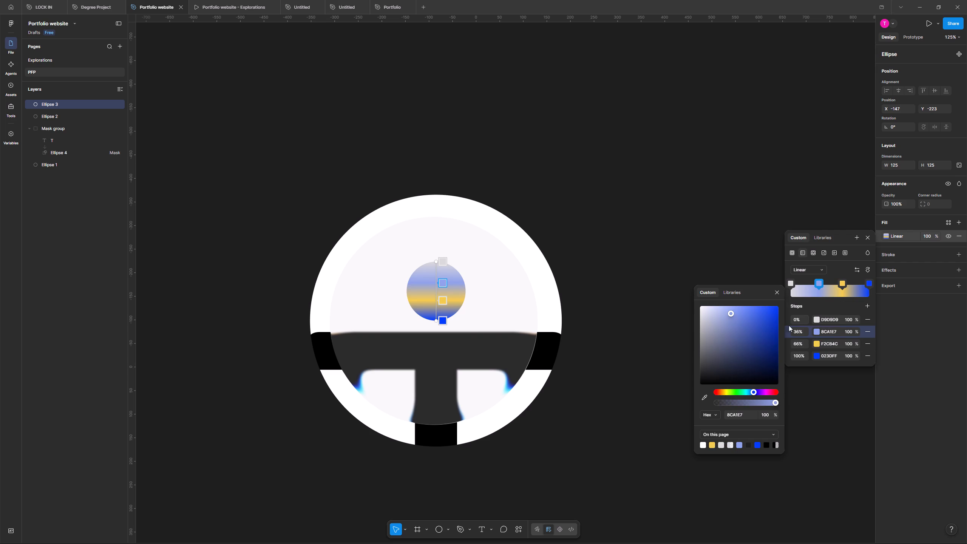
{"action": "left_click_drag", "start_coordinate": [752, 391], "coordinate": [737, 392]}
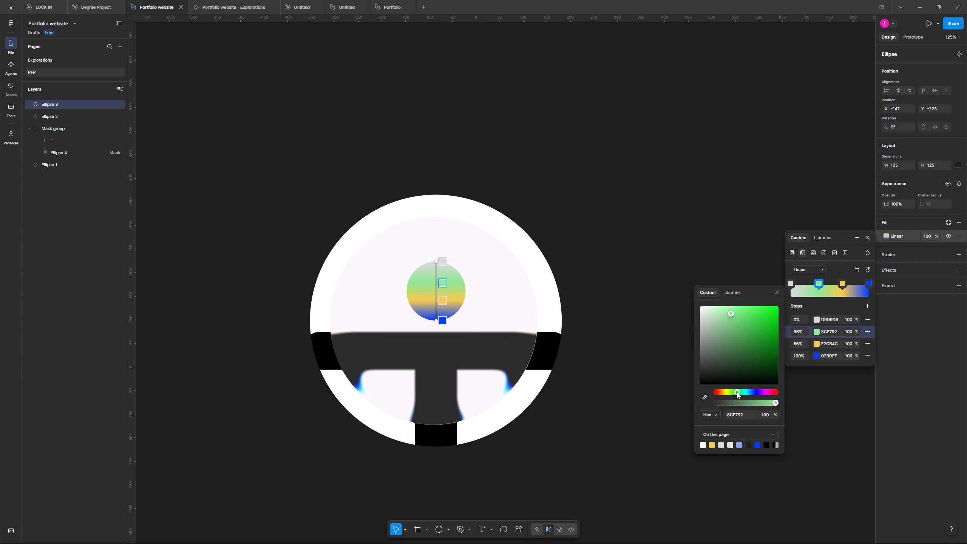
{"action": "left_click_drag", "start_coordinate": [737, 392], "coordinate": [739, 392]}
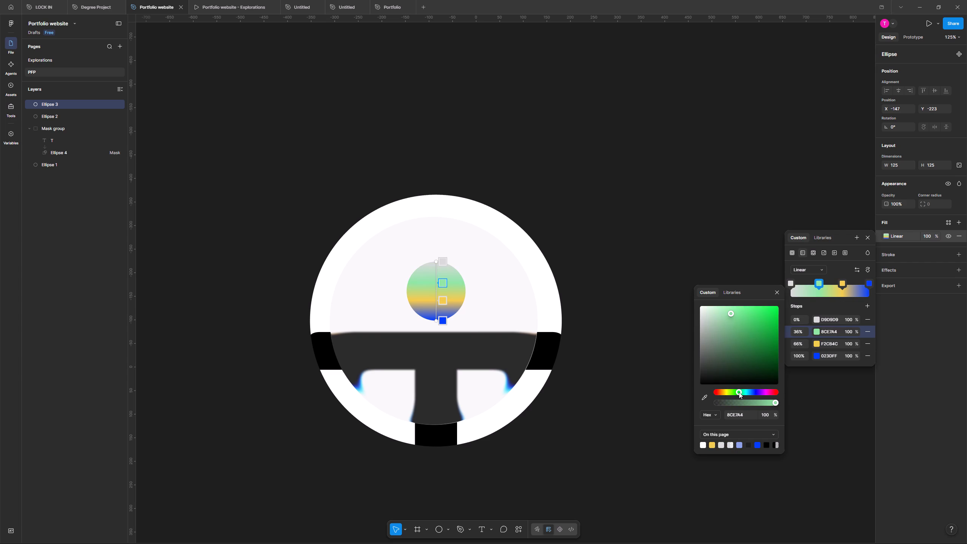
{"action": "left_click_drag", "start_coordinate": [739, 392], "coordinate": [740, 393]}
Change the gradient's 66% stop to cyan 4CE1F2.
{"action": "left_click", "coordinate": [840, 285]}
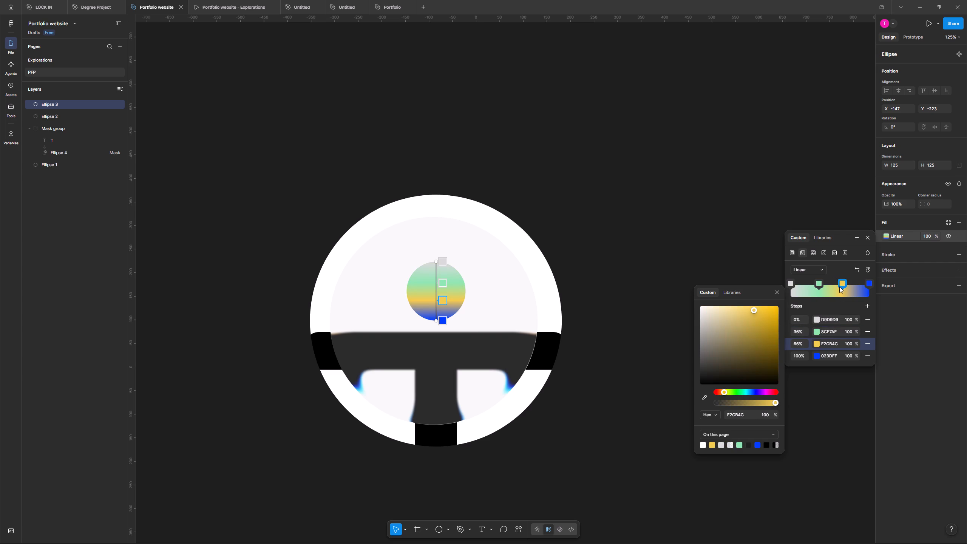
{"action": "left_click", "coordinate": [747, 391]}
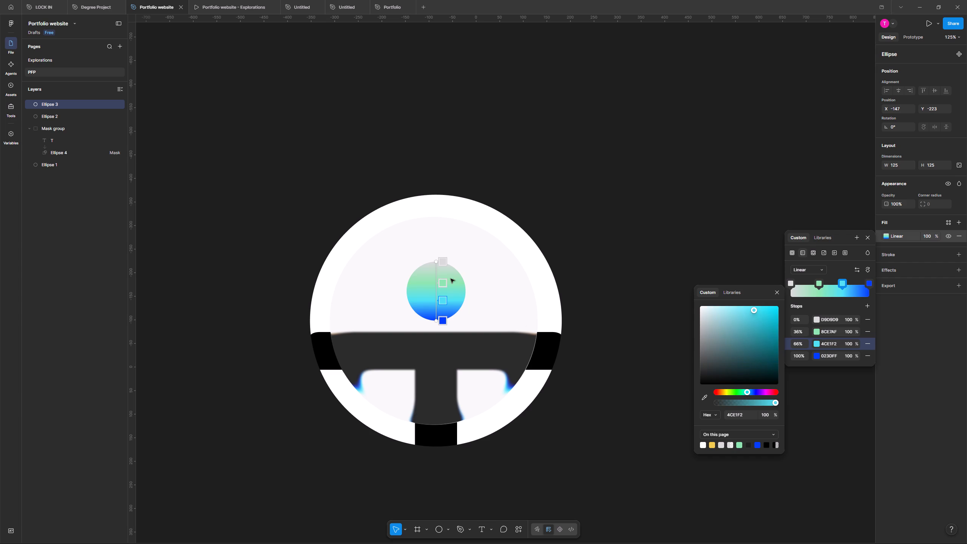
Stretch the linear gradient beyond the small circle, its start slightly above the top edge and its end well below the bottom edge.
{"action": "left_click_drag", "start_coordinate": [436, 263], "coordinate": [434, 243]}
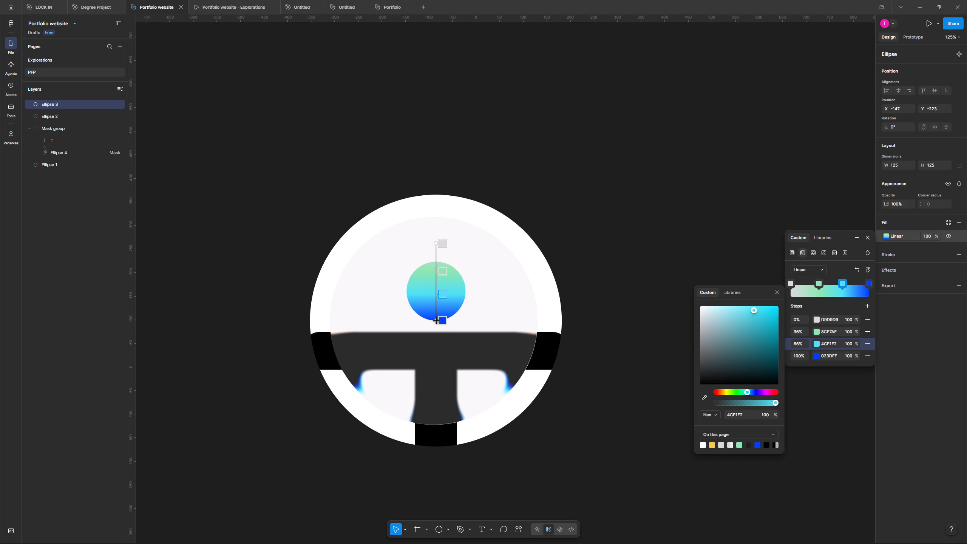
{"action": "left_click_drag", "start_coordinate": [437, 320], "coordinate": [439, 347]}
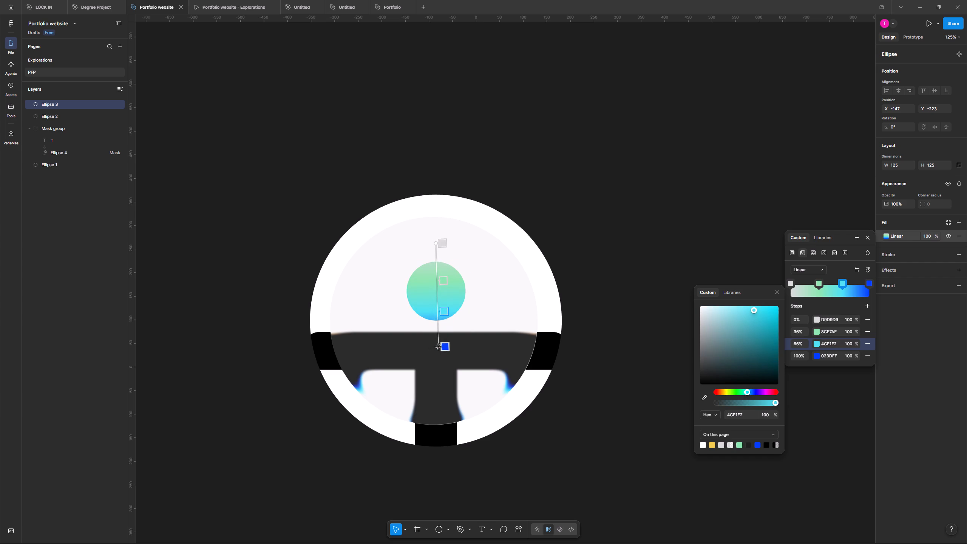
{"action": "left_click_drag", "start_coordinate": [439, 347], "coordinate": [438, 342]}
{"action": "left_click_drag", "start_coordinate": [435, 242], "coordinate": [434, 255]}
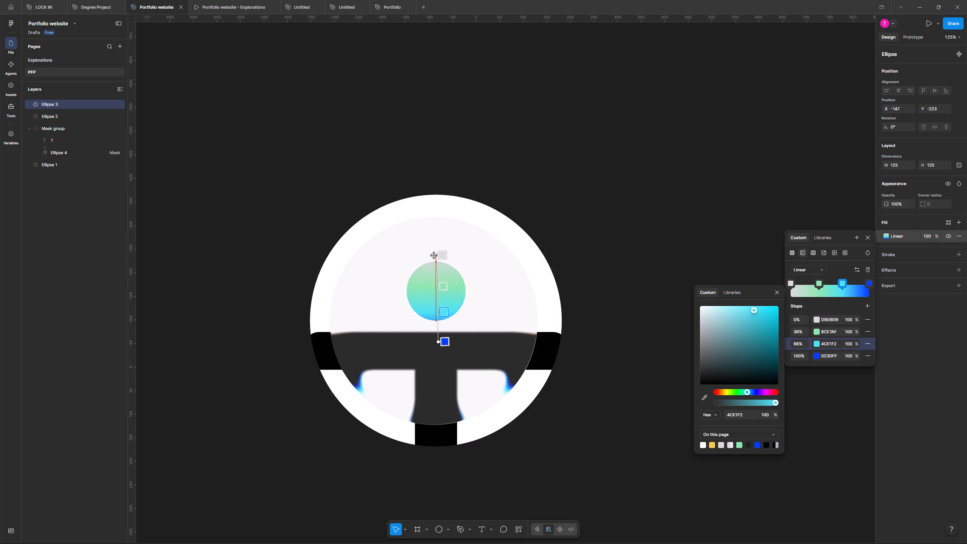
{"action": "left_click_drag", "start_coordinate": [434, 255], "coordinate": [435, 258]}
{"action": "double_click", "coordinate": [604, 230]}
{"action": "left_click", "coordinate": [672, 261]}
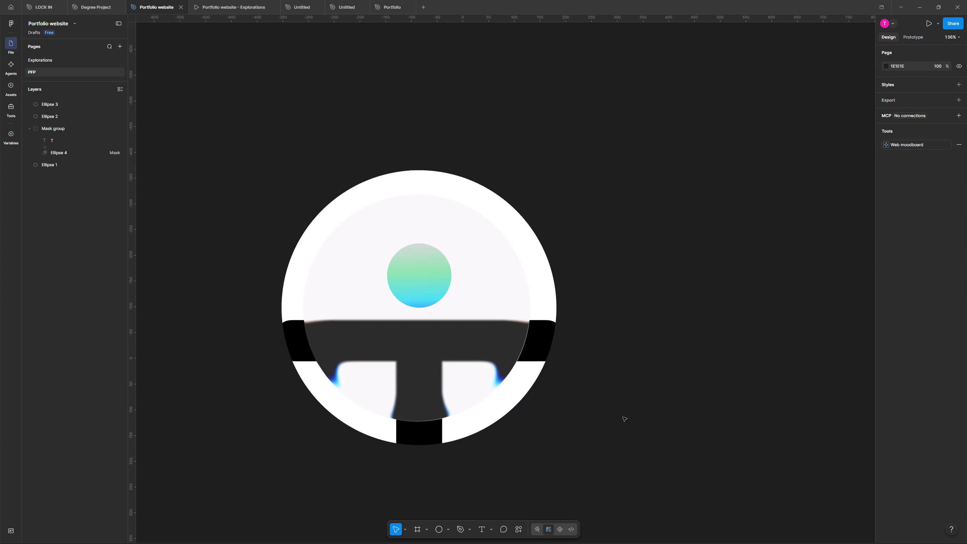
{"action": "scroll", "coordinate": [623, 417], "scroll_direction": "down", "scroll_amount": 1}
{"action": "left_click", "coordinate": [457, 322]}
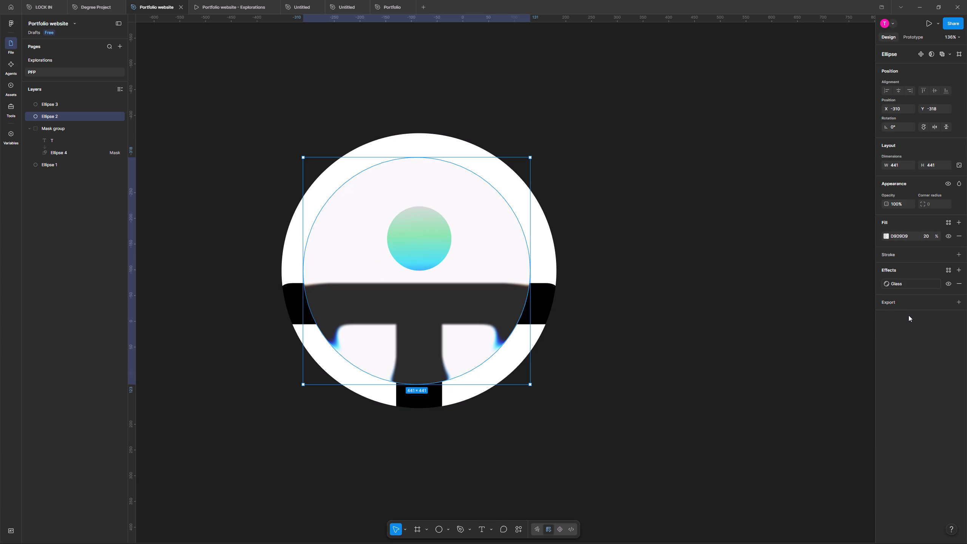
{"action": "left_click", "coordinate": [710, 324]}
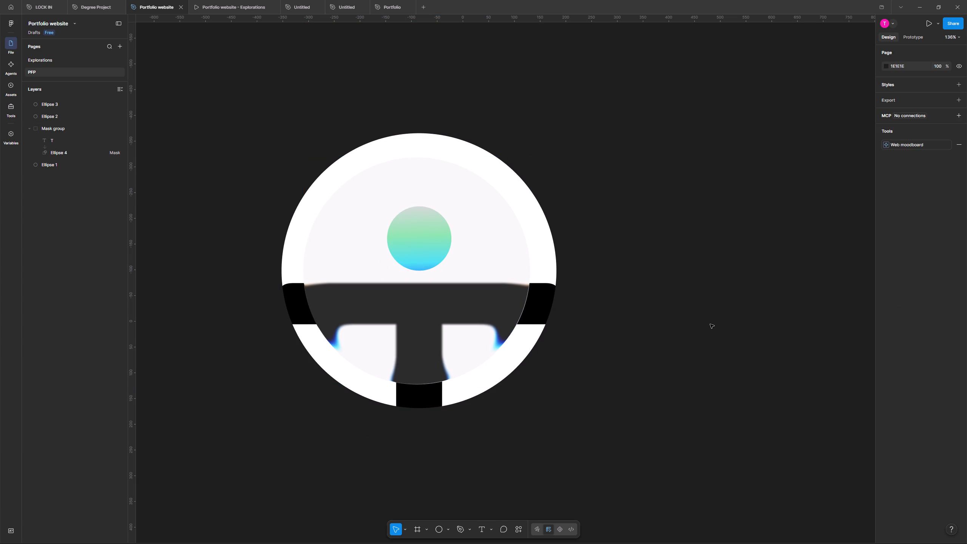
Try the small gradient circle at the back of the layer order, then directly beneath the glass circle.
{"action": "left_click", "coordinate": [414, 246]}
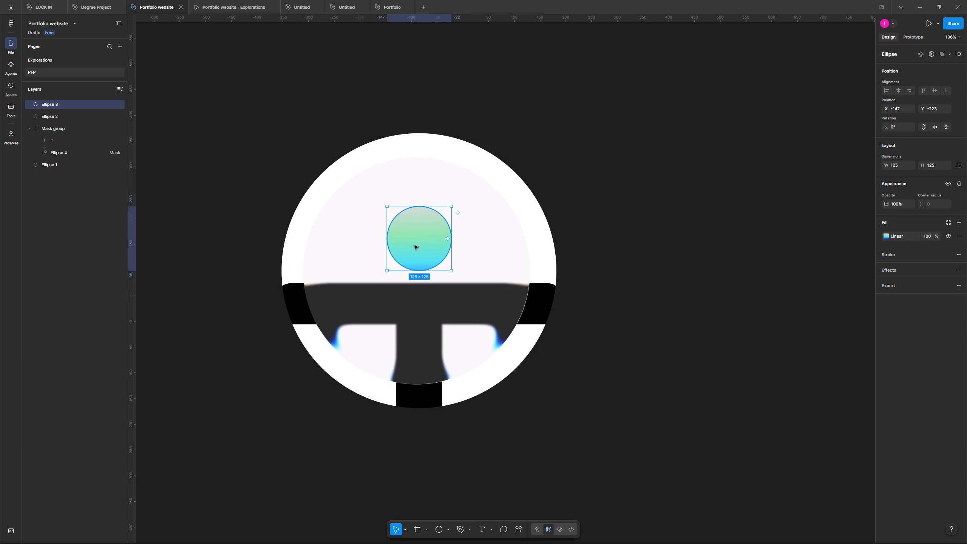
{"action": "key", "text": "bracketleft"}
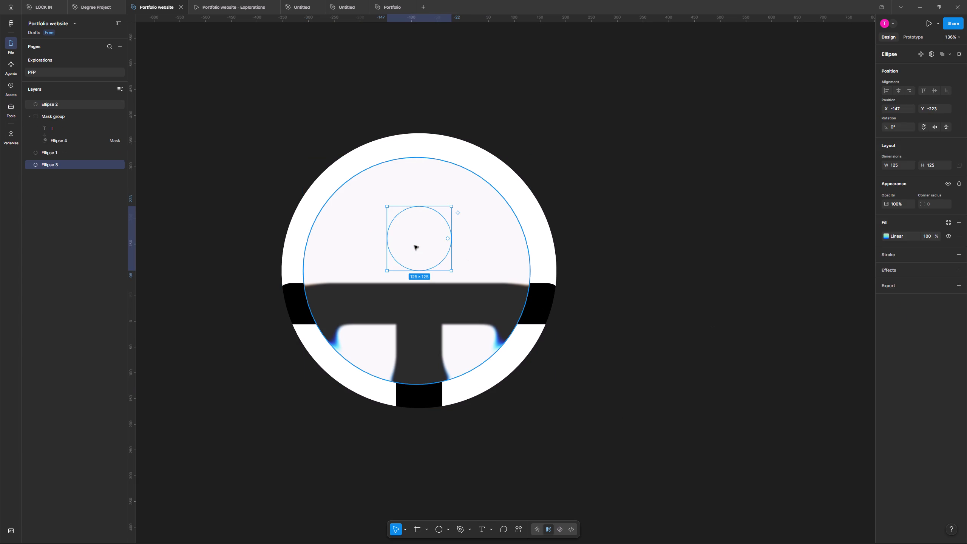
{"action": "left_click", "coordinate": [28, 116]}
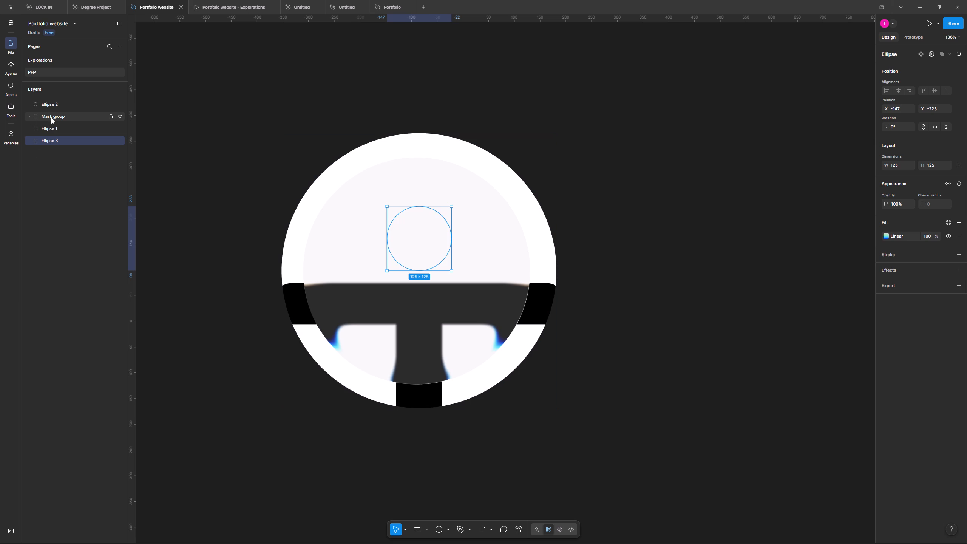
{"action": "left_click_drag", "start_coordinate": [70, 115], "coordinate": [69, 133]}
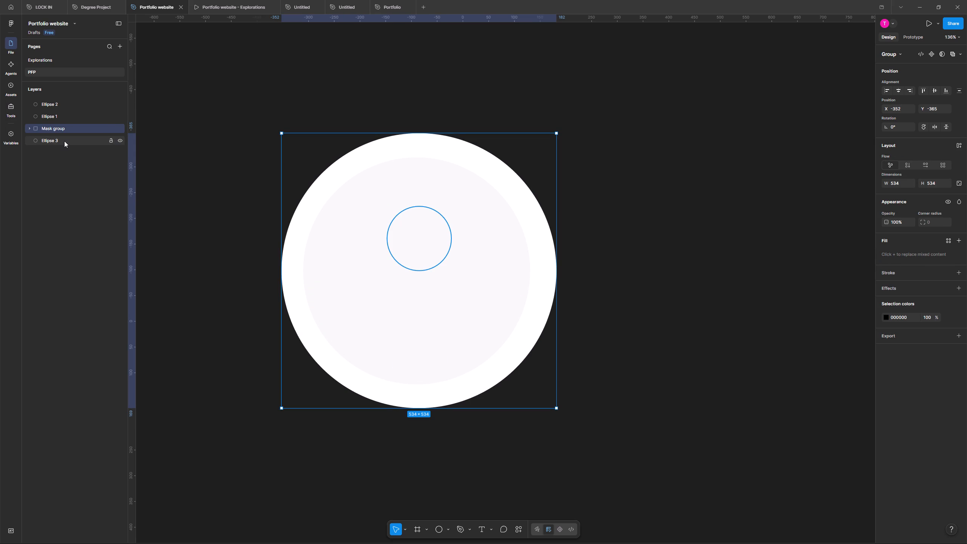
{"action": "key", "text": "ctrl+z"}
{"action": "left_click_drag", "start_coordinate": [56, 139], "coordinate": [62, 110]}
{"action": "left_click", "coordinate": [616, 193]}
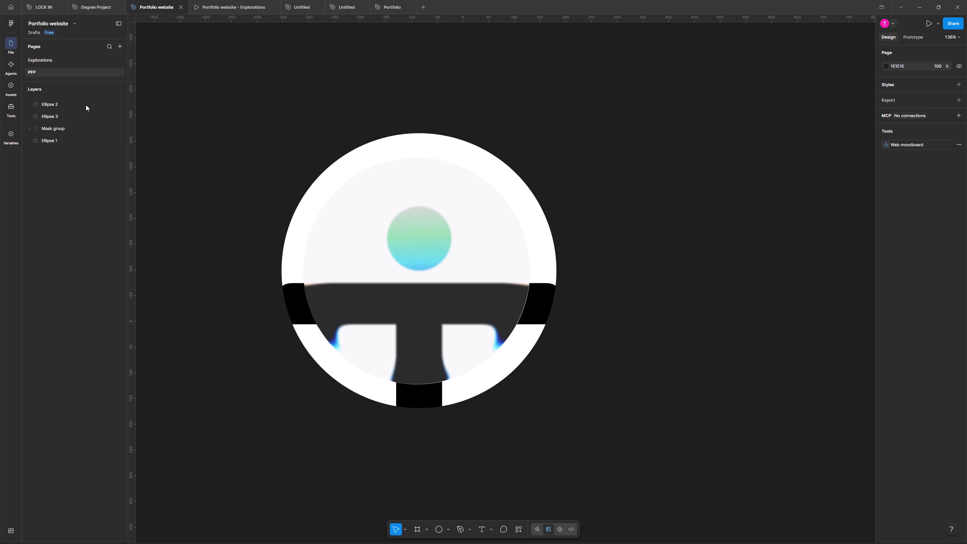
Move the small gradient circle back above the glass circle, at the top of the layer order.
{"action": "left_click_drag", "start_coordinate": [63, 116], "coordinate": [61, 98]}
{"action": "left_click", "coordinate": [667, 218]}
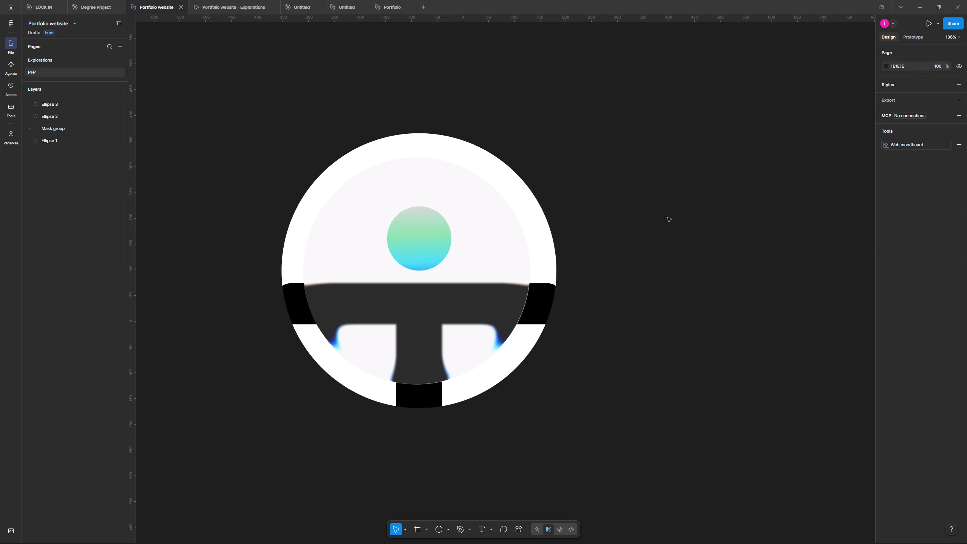
Add an inside stroke with weight 3 to the small gradient circle.
{"action": "left_click", "coordinate": [443, 246]}
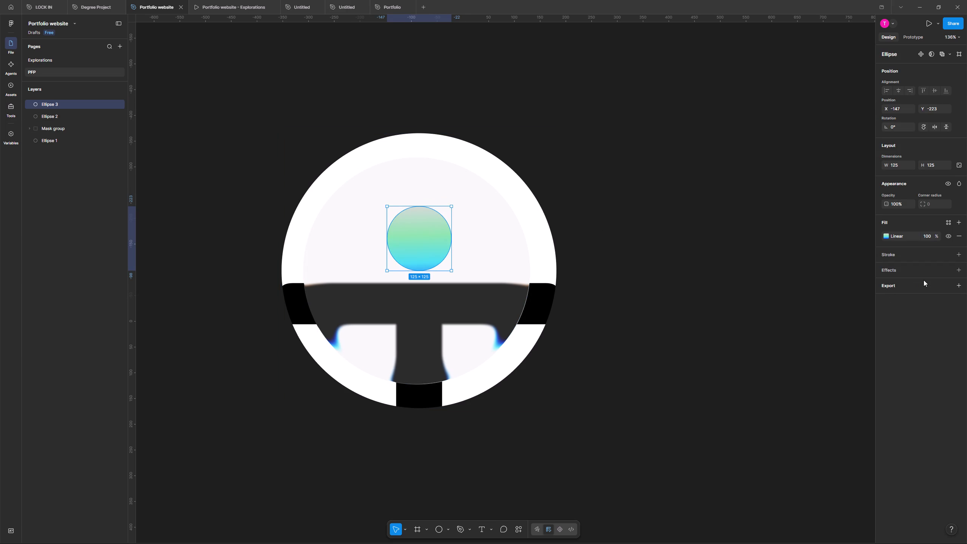
{"action": "left_click", "coordinate": [960, 255]}
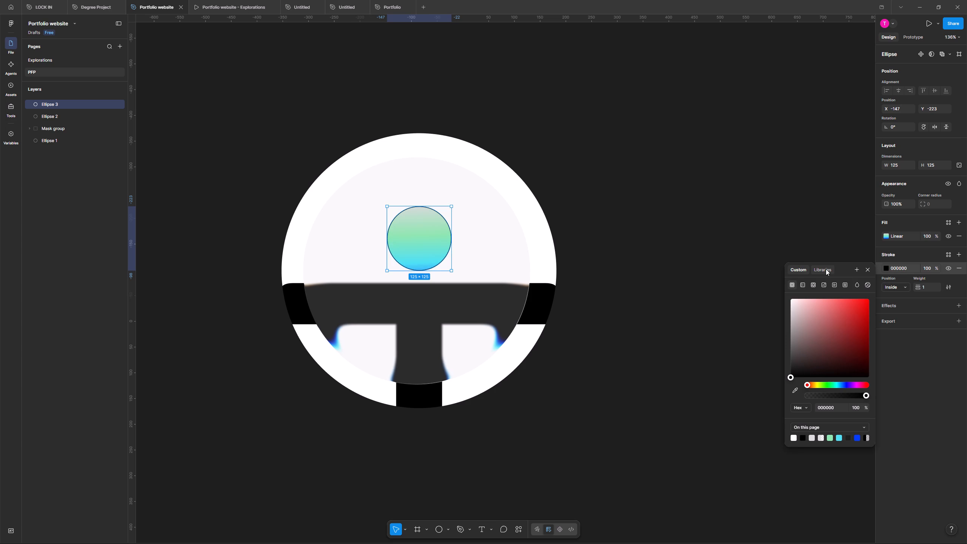
{"action": "left_click", "coordinate": [927, 284]}
{"action": "key", "text": "BackSpace"}
{"action": "key", "text": "3"}
{"action": "key", "text": "Return"}
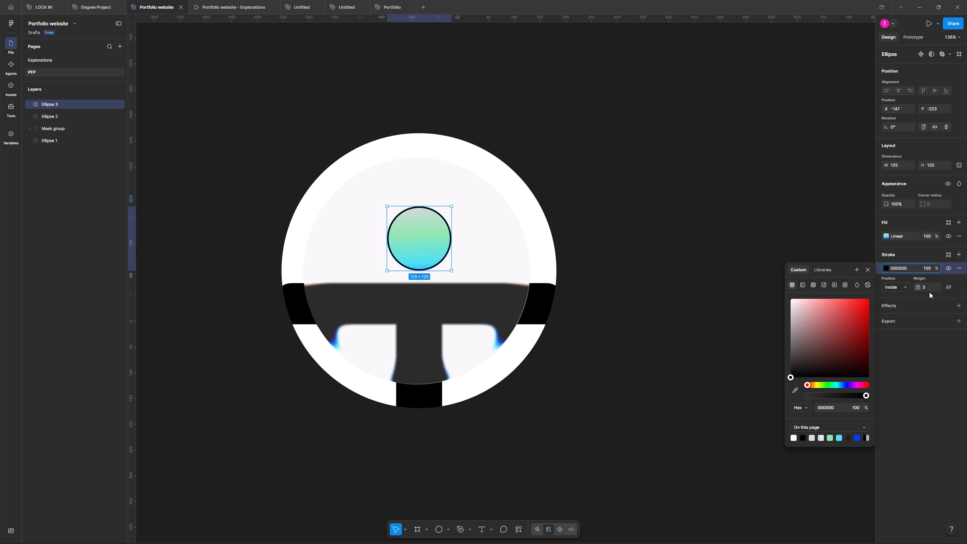
Change the small circle's stroke from a solid colour to a linear gradient.
{"action": "left_click", "coordinate": [815, 269]}
{"action": "left_click", "coordinate": [802, 268]}
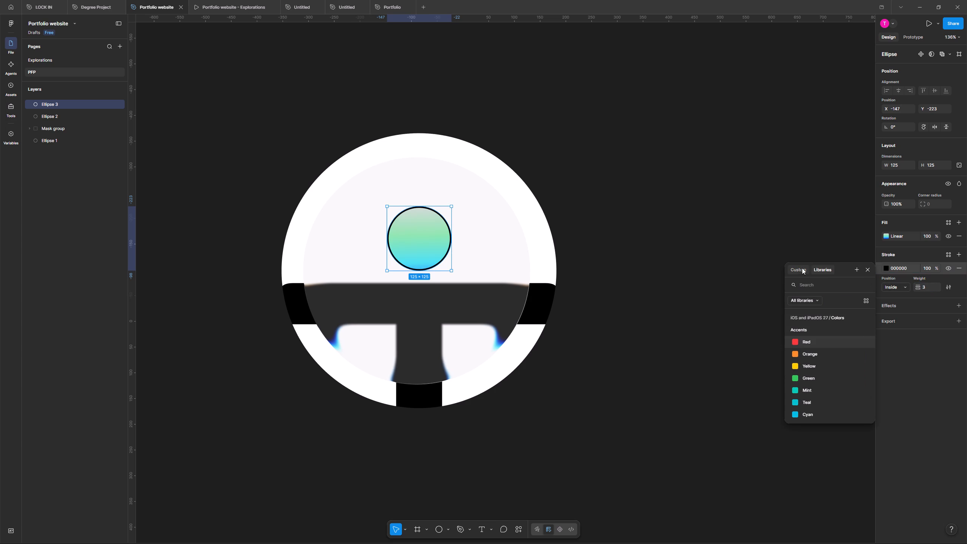
{"action": "left_click", "coordinate": [813, 286]}
{"action": "left_click", "coordinate": [802, 286]}
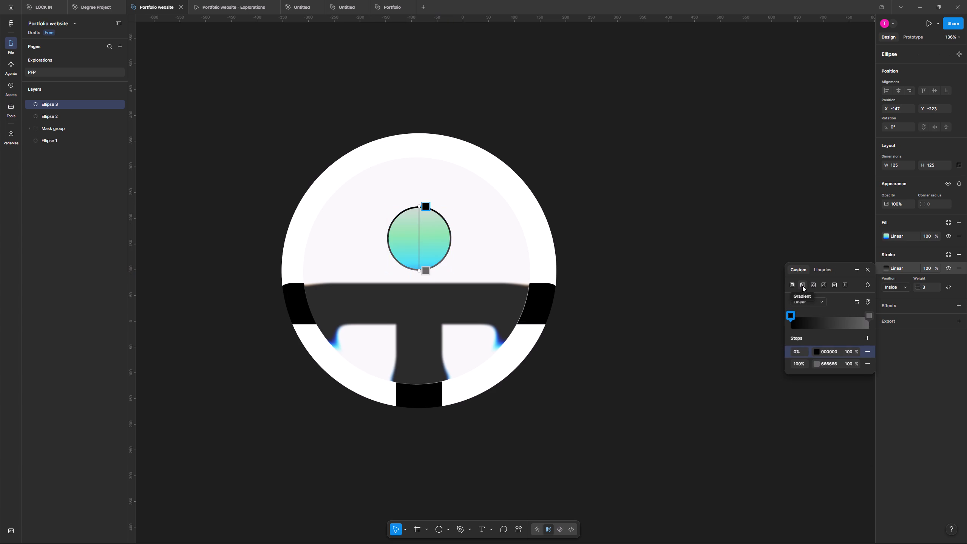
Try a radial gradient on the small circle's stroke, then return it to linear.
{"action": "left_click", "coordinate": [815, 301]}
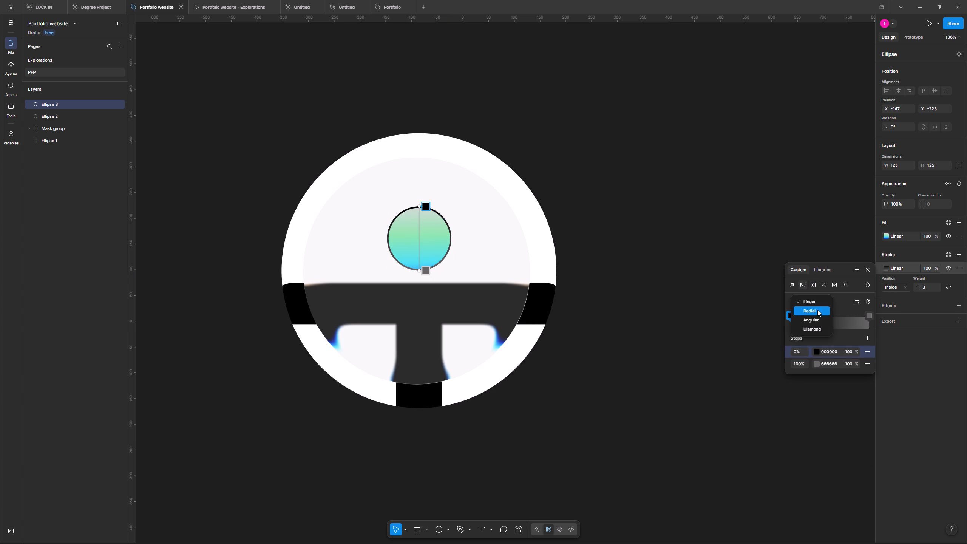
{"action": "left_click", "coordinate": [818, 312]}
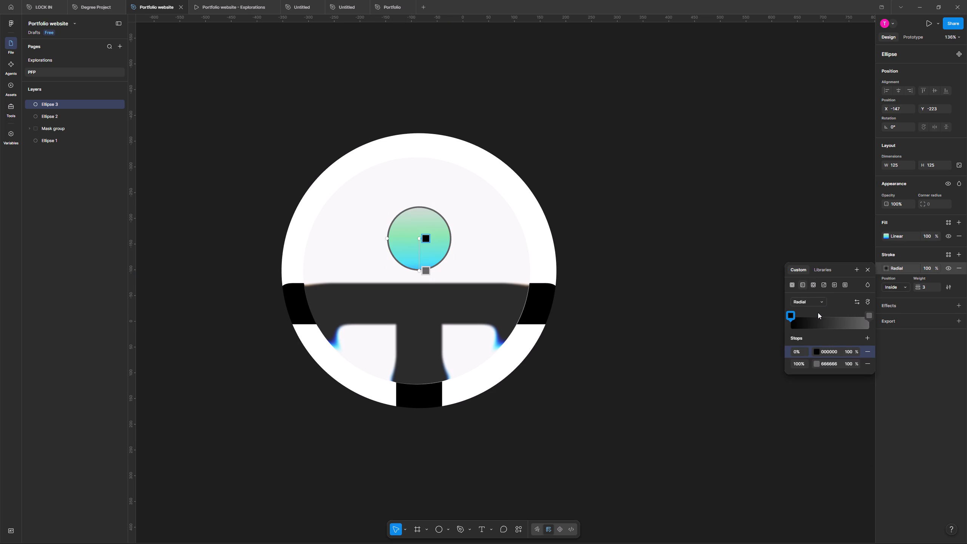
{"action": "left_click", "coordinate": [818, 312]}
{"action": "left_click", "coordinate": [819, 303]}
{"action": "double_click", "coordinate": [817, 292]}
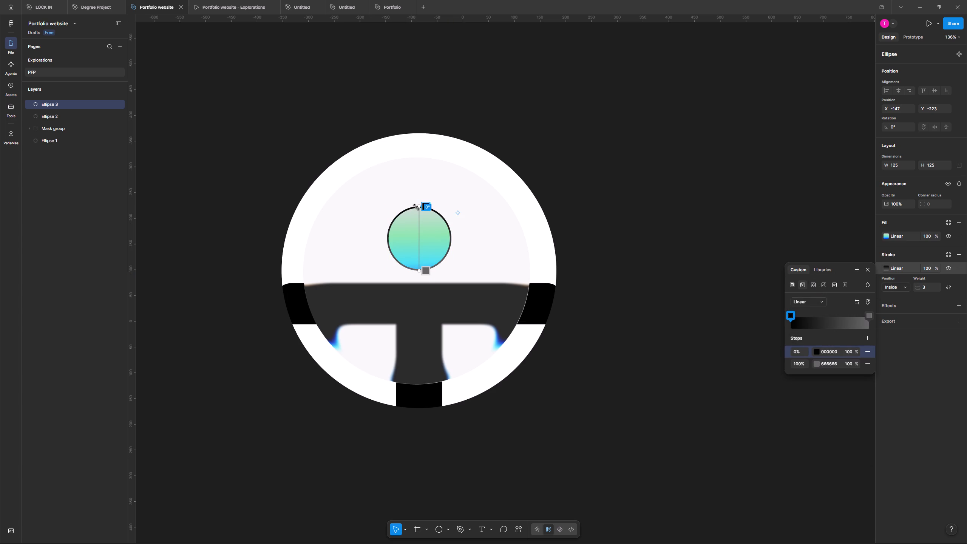
Angle the stroke gradient diagonally, starting just outside the small circle's upper right and ending beyond its lower left.
{"action": "left_click_drag", "start_coordinate": [418, 206], "coordinate": [458, 219]}
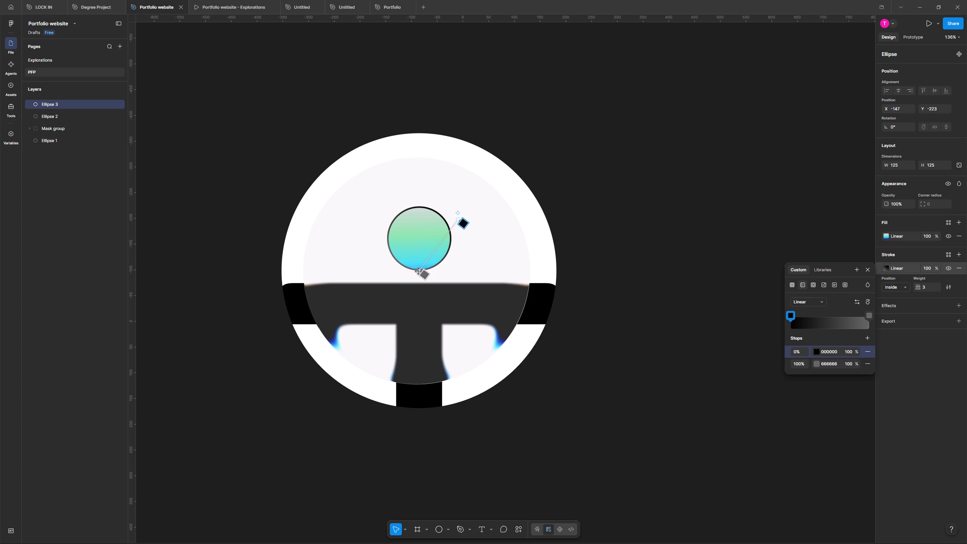
{"action": "left_click_drag", "start_coordinate": [419, 271], "coordinate": [380, 274]}
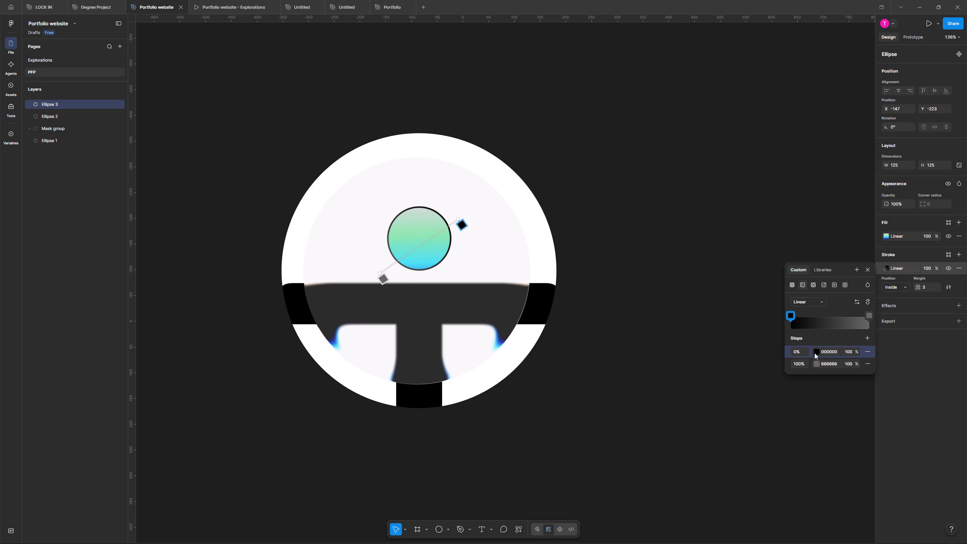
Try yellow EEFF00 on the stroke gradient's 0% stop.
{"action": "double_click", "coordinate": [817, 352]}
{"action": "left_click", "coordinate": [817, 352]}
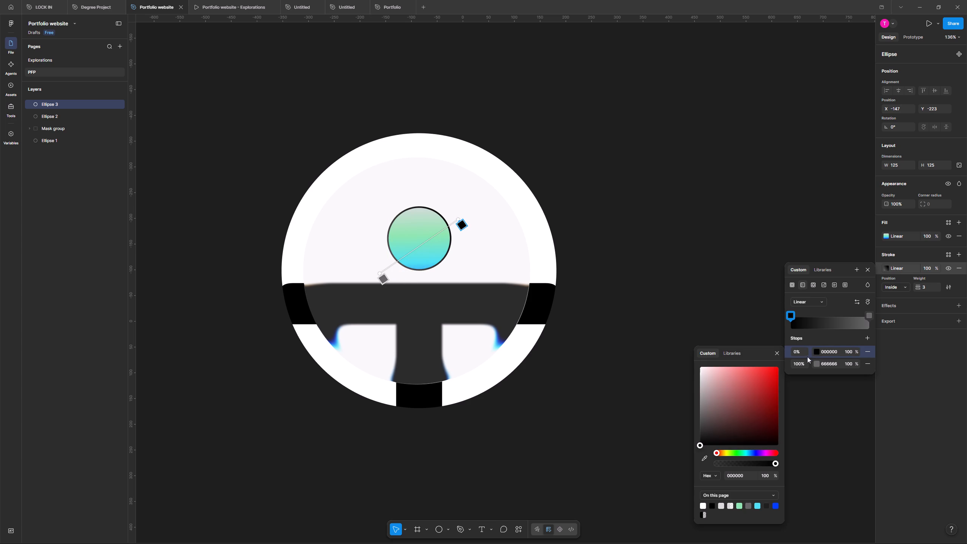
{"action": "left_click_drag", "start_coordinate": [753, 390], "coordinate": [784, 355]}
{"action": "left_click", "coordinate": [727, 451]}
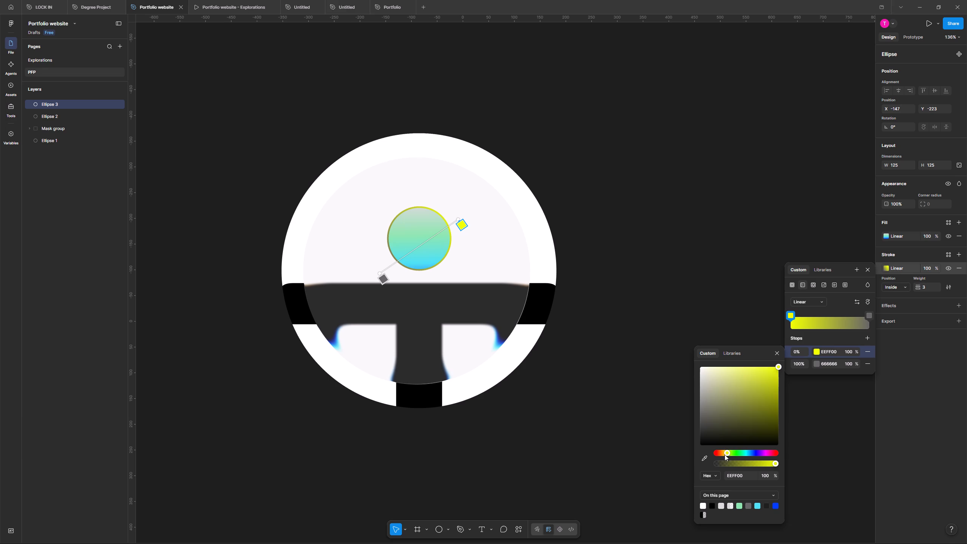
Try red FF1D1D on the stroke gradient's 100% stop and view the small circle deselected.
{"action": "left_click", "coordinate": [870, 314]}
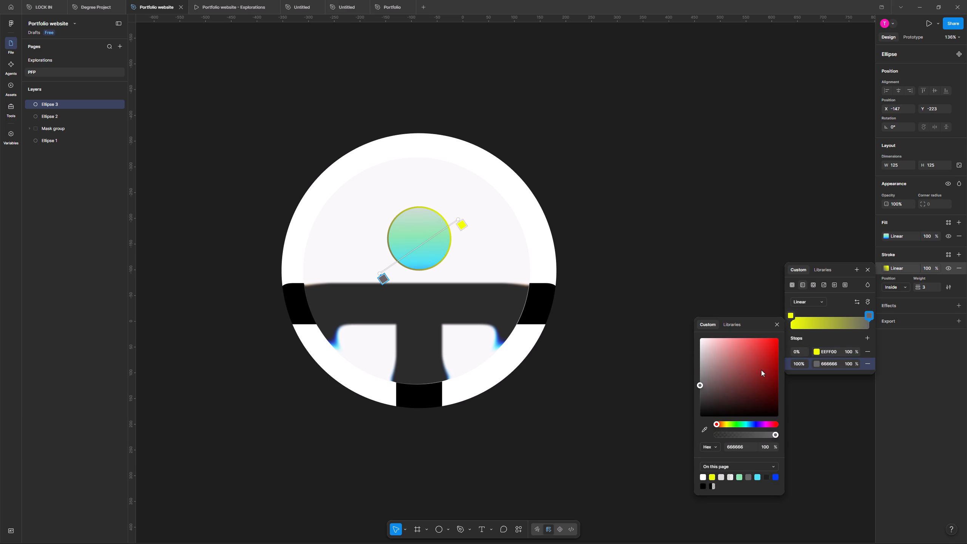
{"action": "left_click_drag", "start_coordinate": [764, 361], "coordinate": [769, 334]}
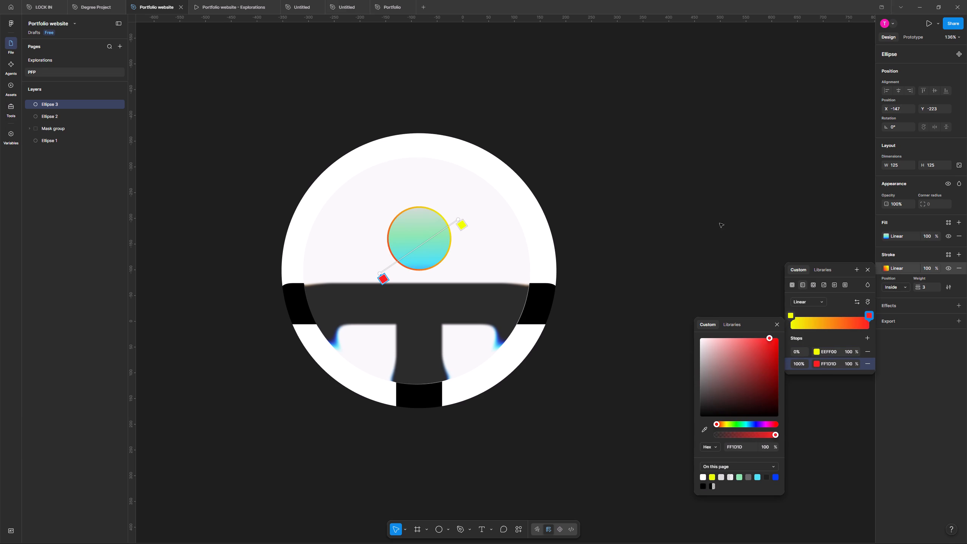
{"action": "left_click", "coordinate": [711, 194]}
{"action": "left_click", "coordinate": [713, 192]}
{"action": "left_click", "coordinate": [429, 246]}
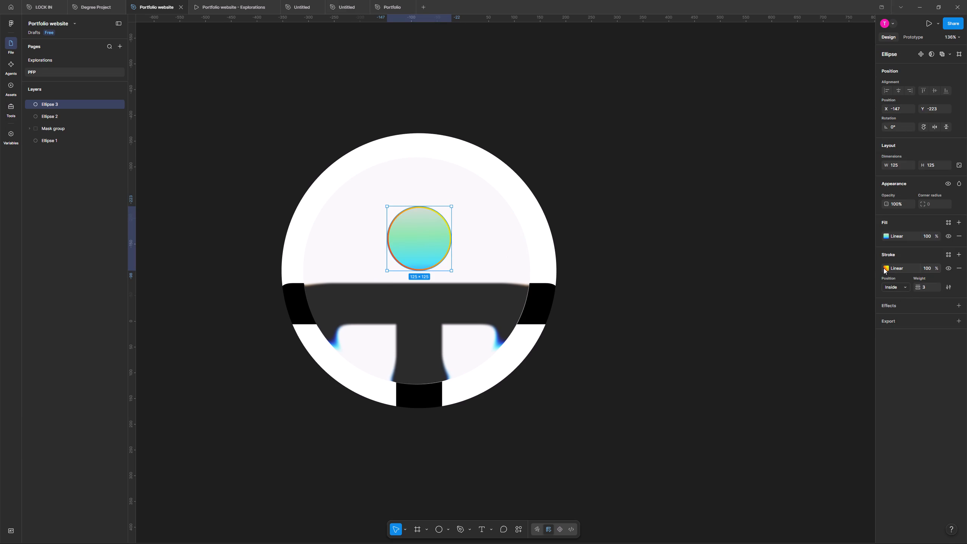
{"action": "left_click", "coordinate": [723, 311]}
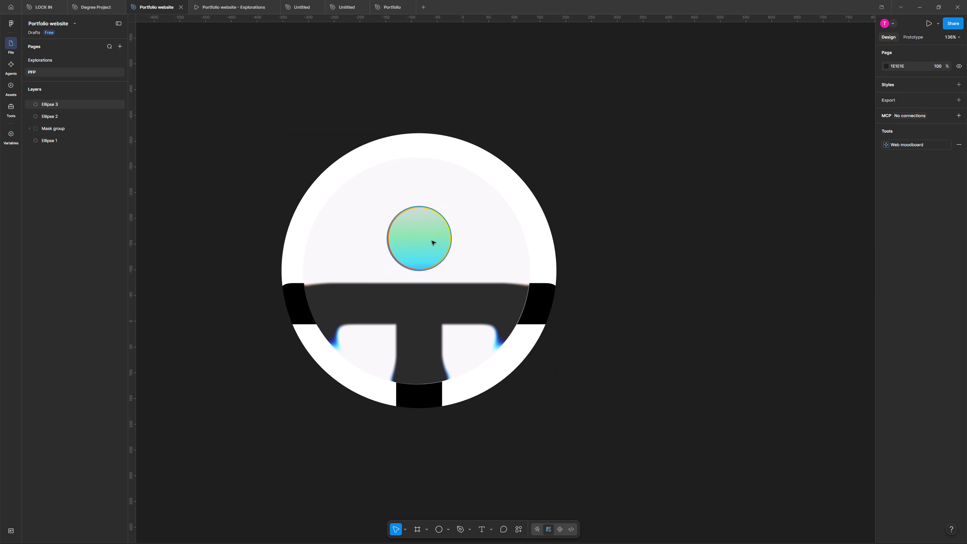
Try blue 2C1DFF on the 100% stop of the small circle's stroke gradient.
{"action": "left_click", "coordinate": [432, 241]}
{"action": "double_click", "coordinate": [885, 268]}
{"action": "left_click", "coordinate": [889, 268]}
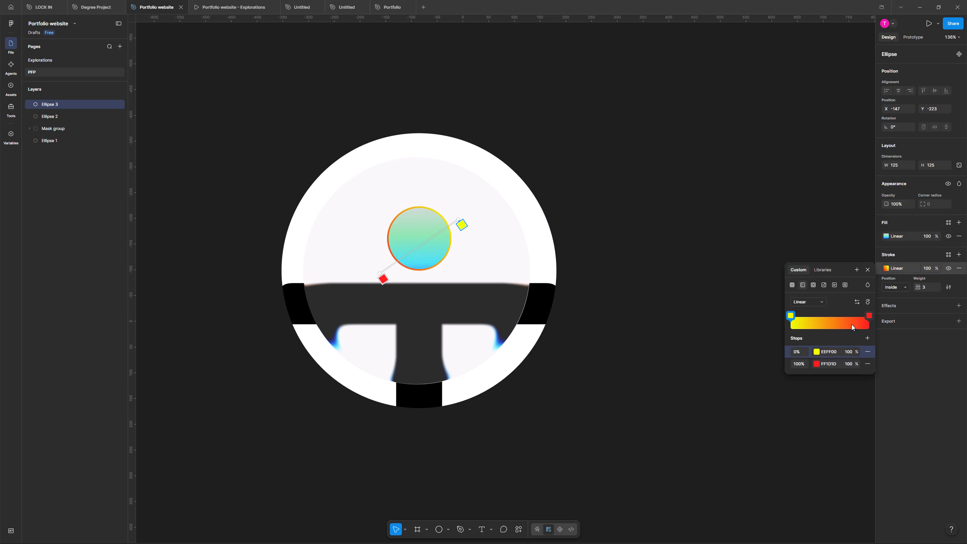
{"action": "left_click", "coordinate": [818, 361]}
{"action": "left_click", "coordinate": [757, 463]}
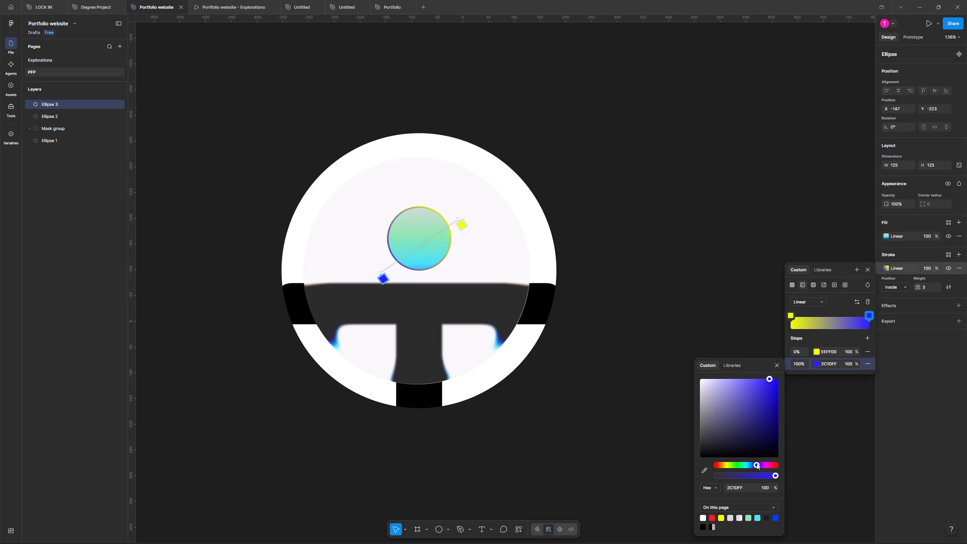
Change the stroke gradient's 0% stop to mint green 00FFA6, trying cyan and turquoise hues first.
{"action": "left_click", "coordinate": [788, 316]}
{"action": "left_click", "coordinate": [747, 423]}
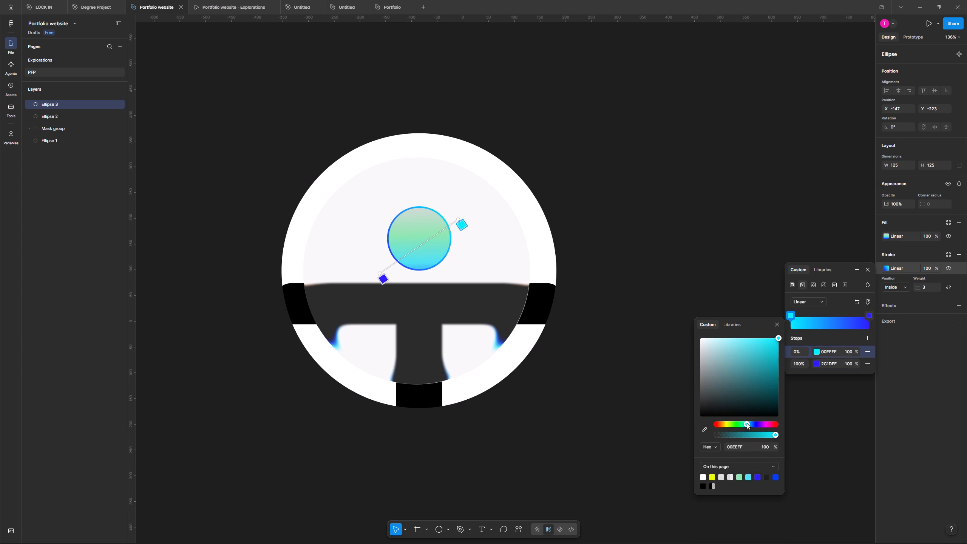
{"action": "left_click", "coordinate": [745, 423]}
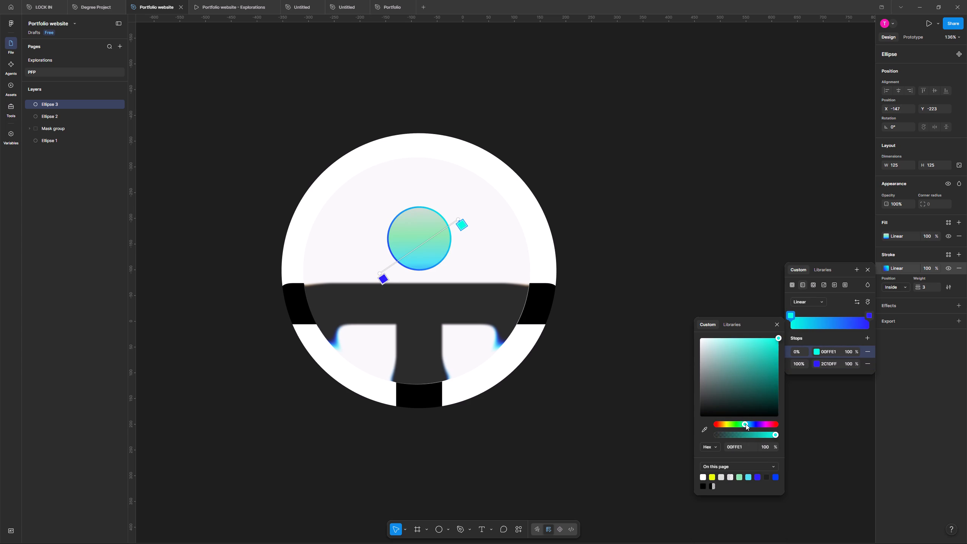
{"action": "left_click", "coordinate": [745, 423]}
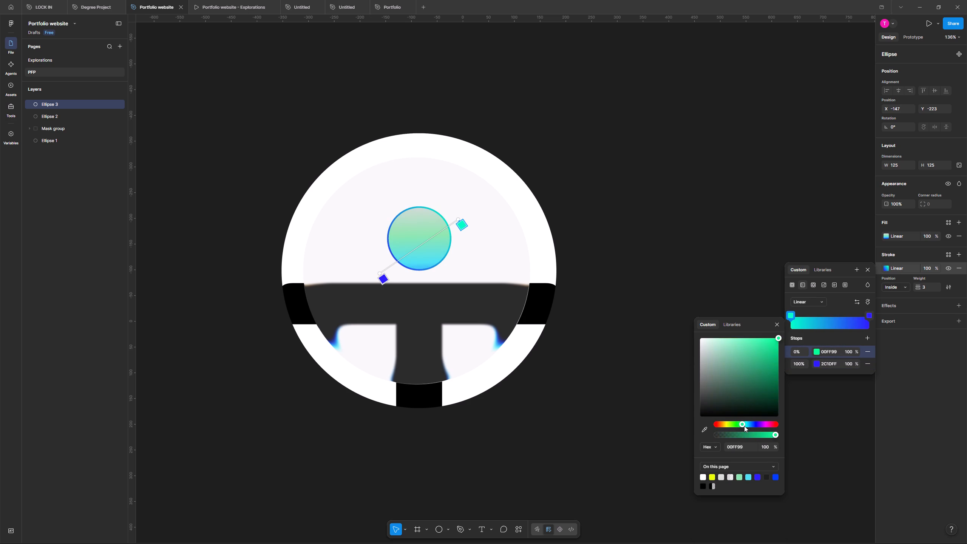
{"action": "left_click", "coordinate": [745, 423]}
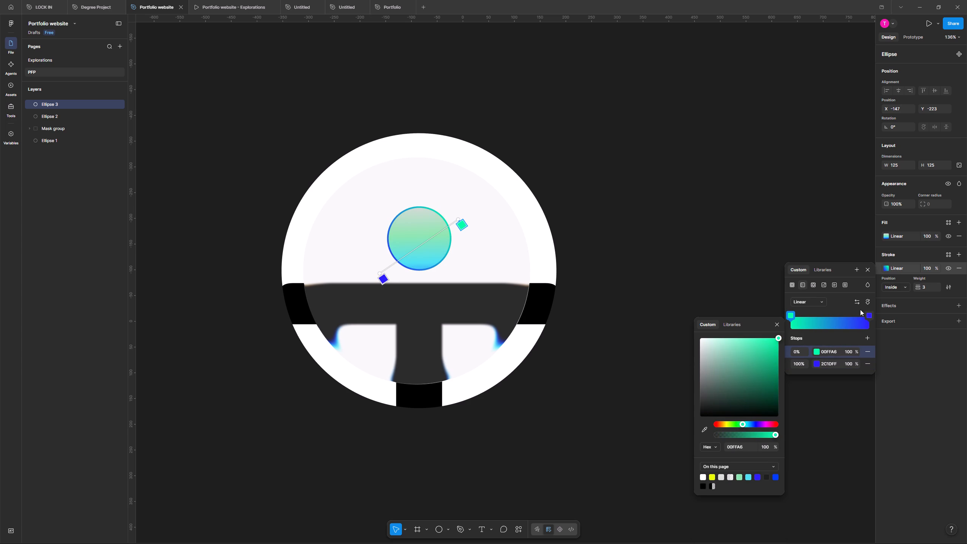
Change the stroke gradient's 100% stop to violet, about 961DFF, and deselect the small circle.
{"action": "left_click", "coordinate": [867, 315]}
{"action": "left_click_drag", "start_coordinate": [757, 423], "coordinate": [765, 422]}
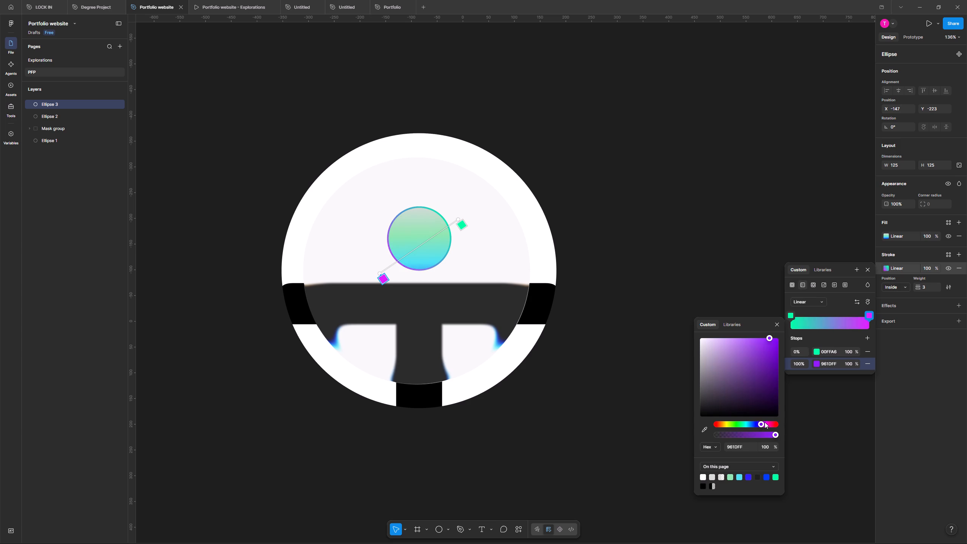
{"action": "left_click_drag", "start_coordinate": [765, 422], "coordinate": [761, 423]}
{"action": "double_click", "coordinate": [646, 301]}
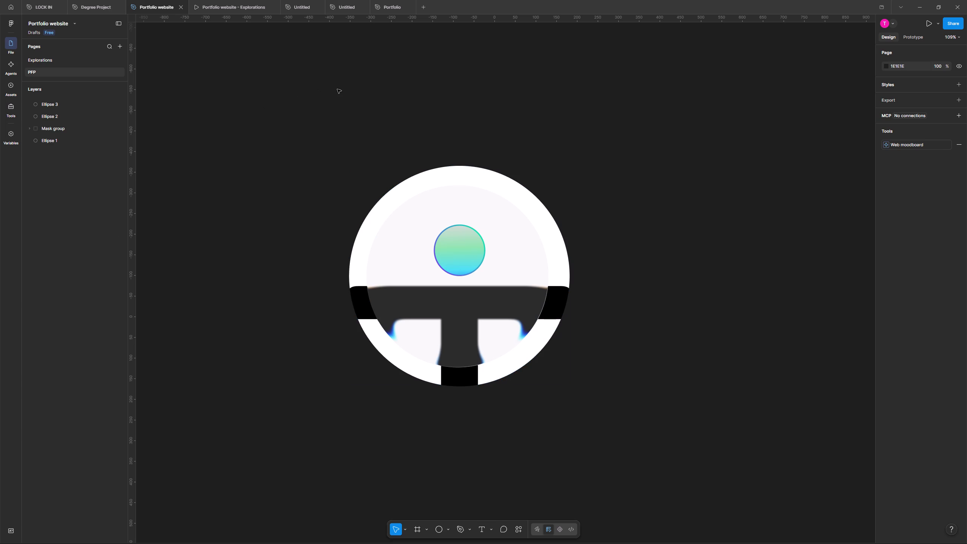
Duplicate the whole circular graphic, all four top-level layers, and place the copy to the right of the original.
{"action": "left_click_drag", "start_coordinate": [318, 150], "coordinate": [562, 432]}
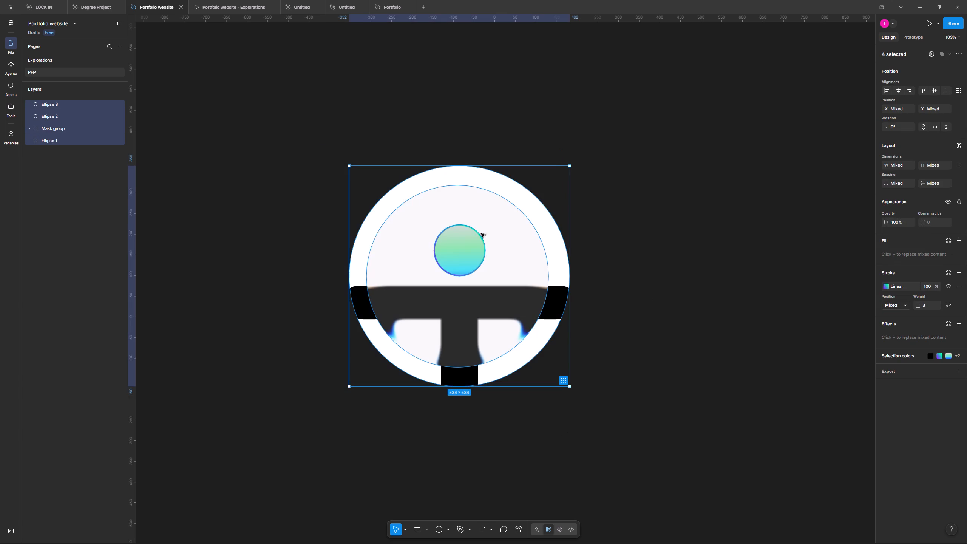
{"action": "double_click", "coordinate": [317, 149]}
{"action": "left_click_drag", "start_coordinate": [300, 138], "coordinate": [605, 415]}
{"action": "left_click_drag", "start_coordinate": [435, 279], "coordinate": [706, 279], "text": "alt"}
{"action": "key", "text": "space"}
{"action": "left_click", "coordinate": [755, 117]}
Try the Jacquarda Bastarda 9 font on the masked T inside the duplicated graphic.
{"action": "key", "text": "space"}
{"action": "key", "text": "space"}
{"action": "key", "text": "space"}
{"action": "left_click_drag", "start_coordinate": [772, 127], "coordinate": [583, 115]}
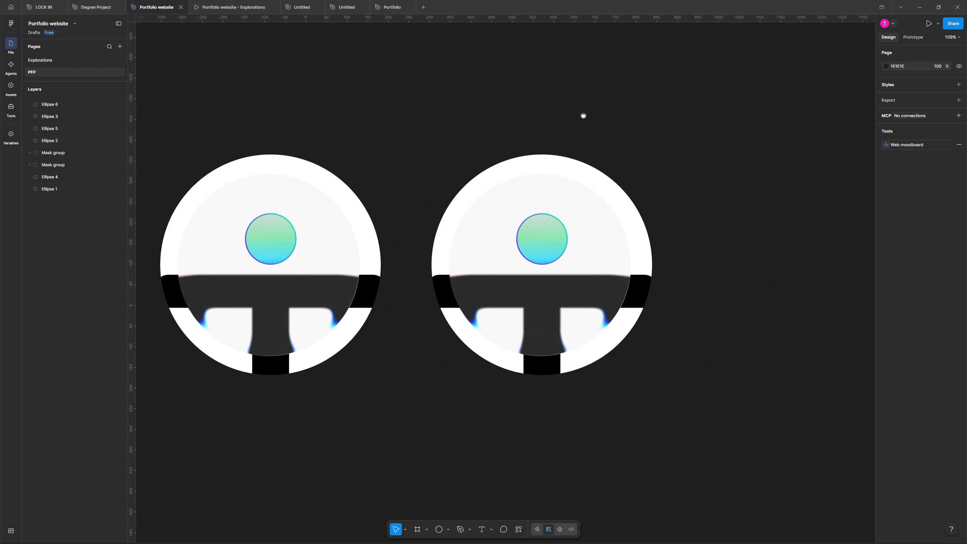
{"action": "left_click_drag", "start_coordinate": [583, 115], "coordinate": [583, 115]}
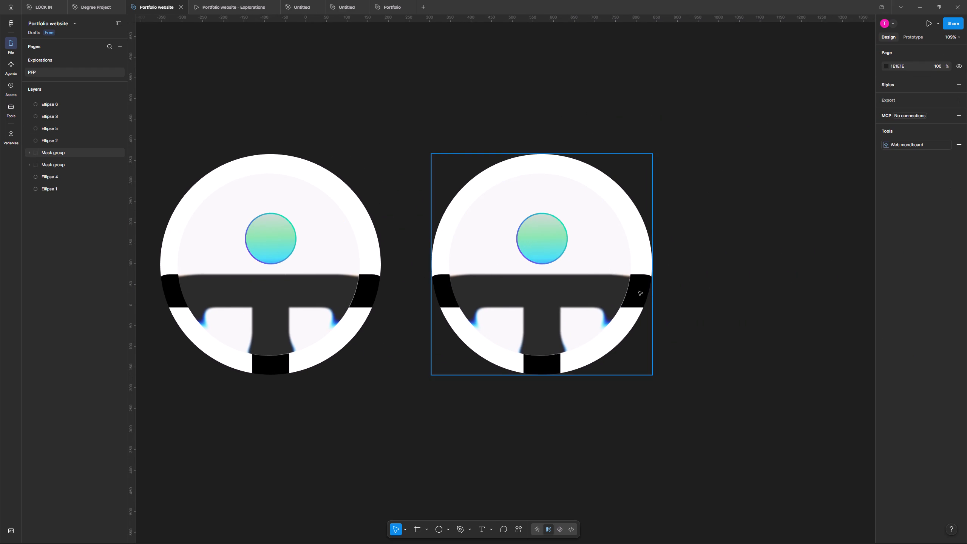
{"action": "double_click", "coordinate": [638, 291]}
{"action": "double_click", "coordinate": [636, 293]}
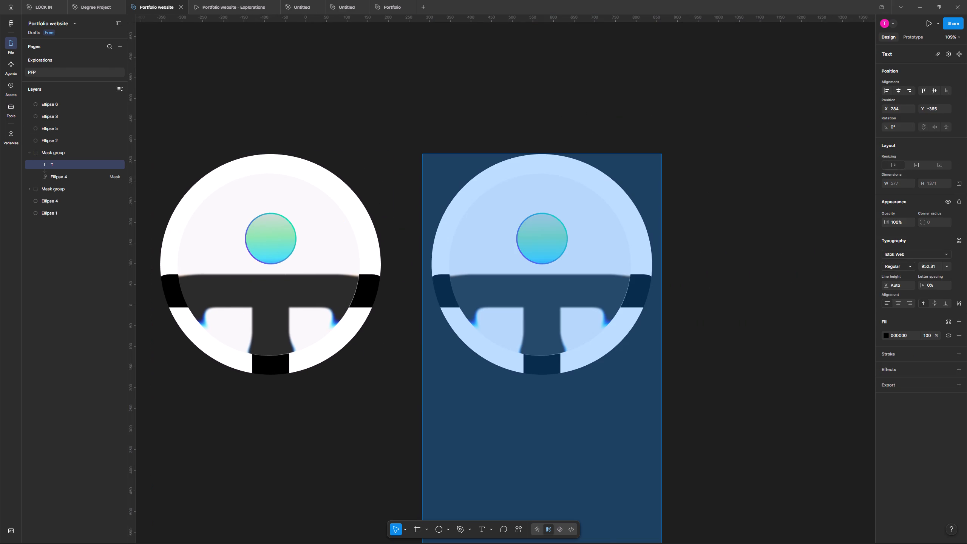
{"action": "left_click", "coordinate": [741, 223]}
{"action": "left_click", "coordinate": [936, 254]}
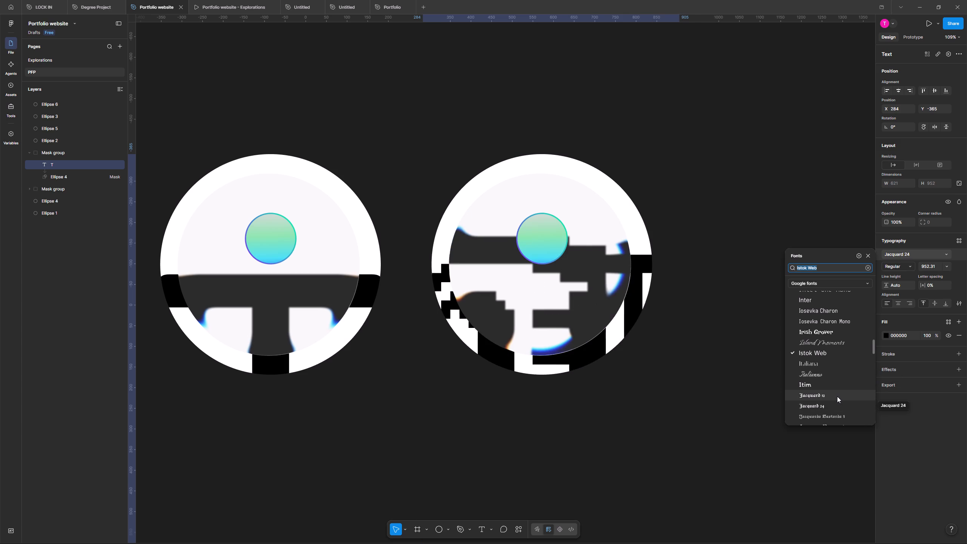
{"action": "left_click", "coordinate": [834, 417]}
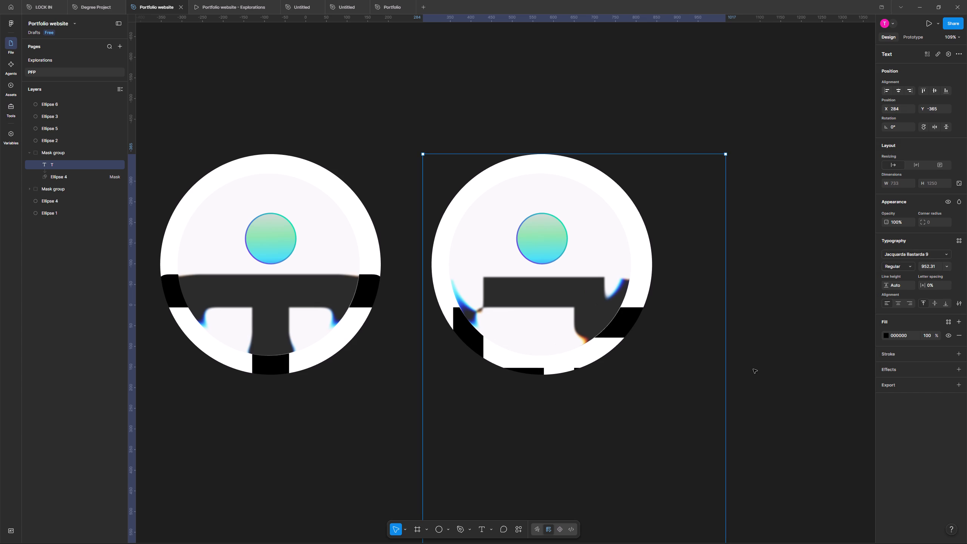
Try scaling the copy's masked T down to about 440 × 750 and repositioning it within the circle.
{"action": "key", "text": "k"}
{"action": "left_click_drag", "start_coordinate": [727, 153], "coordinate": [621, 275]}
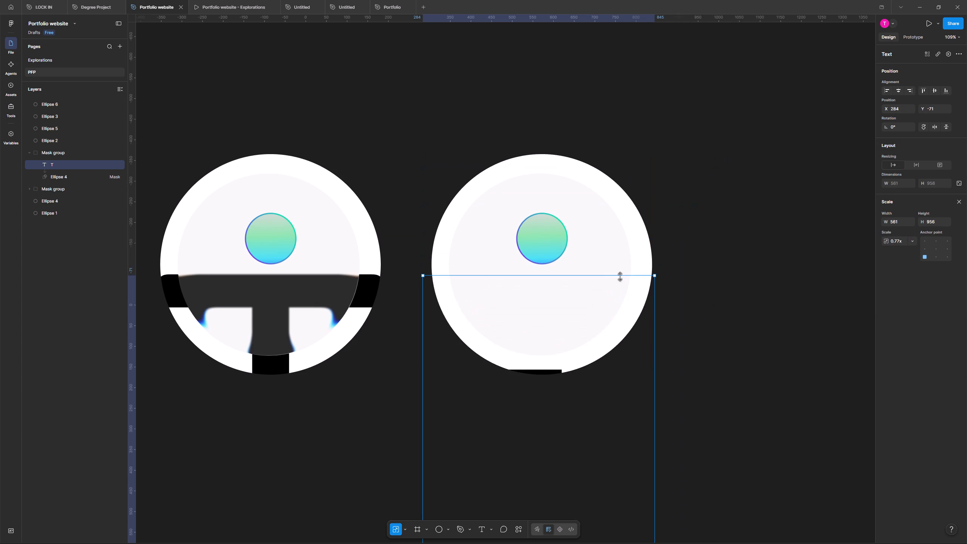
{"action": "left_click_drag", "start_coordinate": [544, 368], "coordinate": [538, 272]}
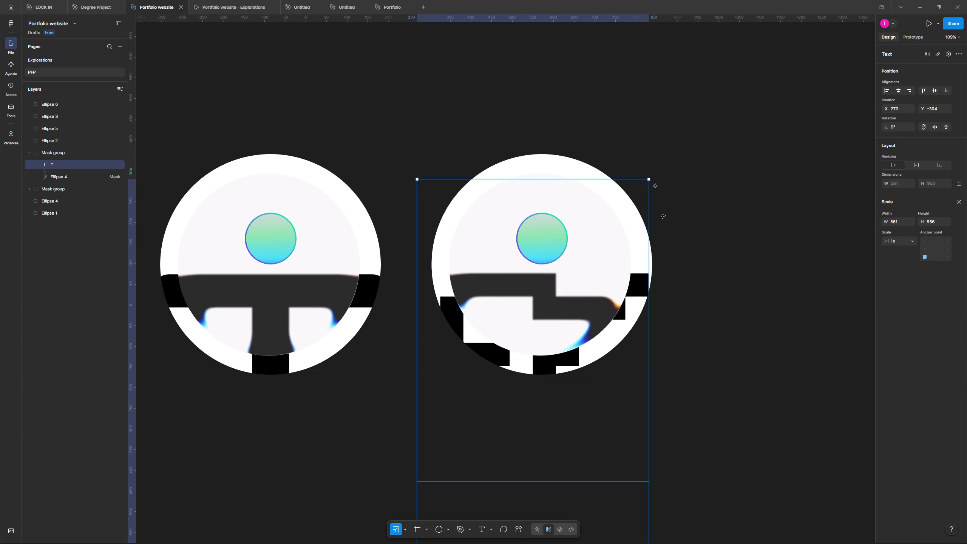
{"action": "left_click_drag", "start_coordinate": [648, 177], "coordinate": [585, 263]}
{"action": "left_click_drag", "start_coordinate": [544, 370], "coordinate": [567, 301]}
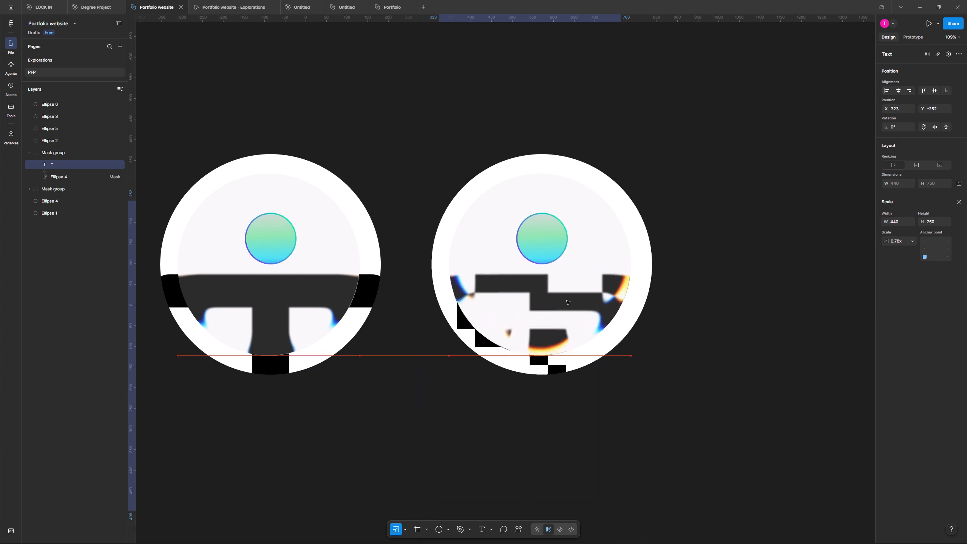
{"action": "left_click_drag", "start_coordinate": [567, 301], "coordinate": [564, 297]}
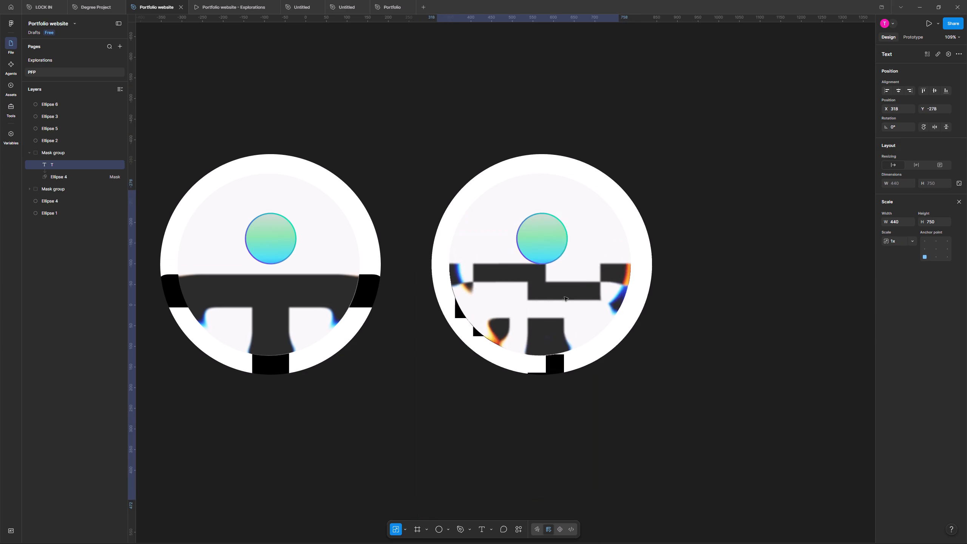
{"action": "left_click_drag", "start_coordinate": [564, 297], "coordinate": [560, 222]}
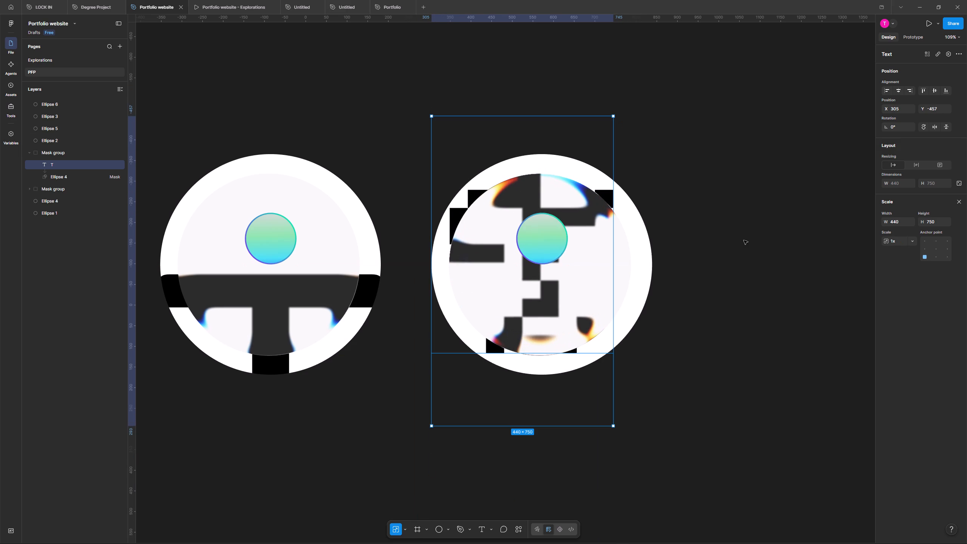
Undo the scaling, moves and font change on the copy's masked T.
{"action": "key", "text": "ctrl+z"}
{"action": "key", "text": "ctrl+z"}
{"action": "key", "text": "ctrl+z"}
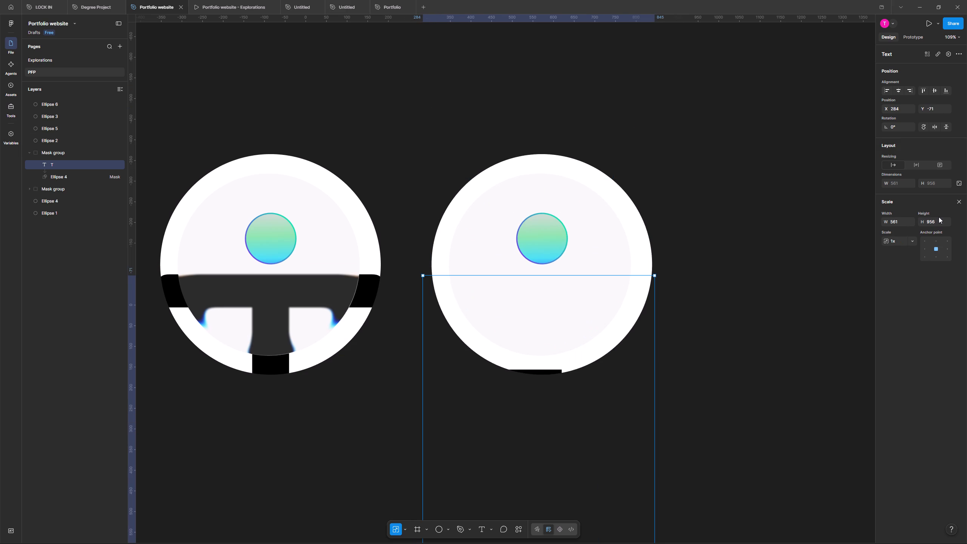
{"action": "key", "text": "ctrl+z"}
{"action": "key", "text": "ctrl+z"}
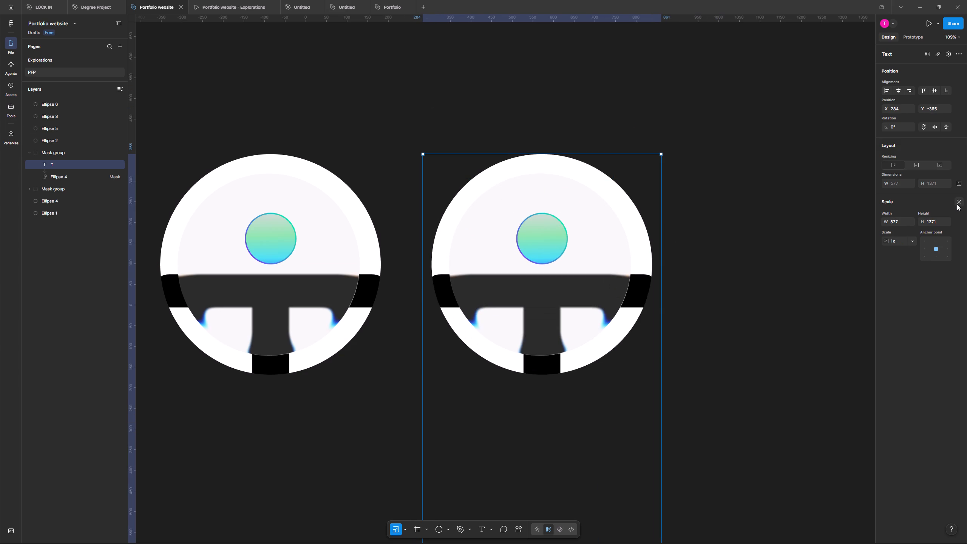
Preview Google fonts on the copy's masked T, including Jomhuria, Josefin Slab and K2D, without applying one.
{"action": "left_click", "coordinate": [957, 204]}
{"action": "left_click", "coordinate": [943, 251]}
{"action": "scroll", "coordinate": [833, 359], "scroll_direction": "down", "scroll_amount": 1}
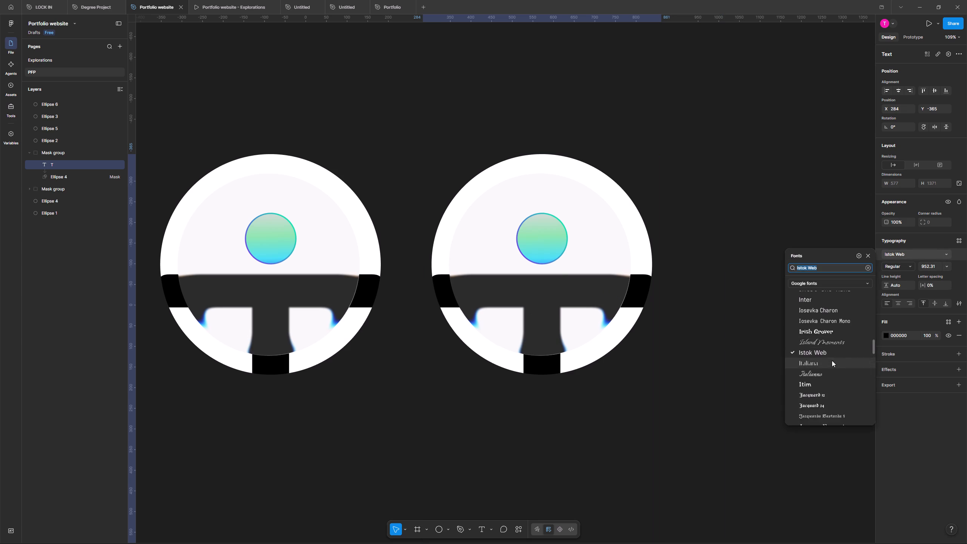
{"action": "scroll", "coordinate": [832, 360], "scroll_direction": "down", "scroll_amount": 3}
{"action": "scroll", "coordinate": [833, 369], "scroll_direction": "up", "scroll_amount": 1}
{"action": "scroll", "coordinate": [834, 385], "scroll_direction": "down", "scroll_amount": 2}
{"action": "scroll", "coordinate": [834, 385], "scroll_direction": "up", "scroll_amount": 1}
{"action": "scroll", "coordinate": [834, 385], "scroll_direction": "down", "scroll_amount": 2}
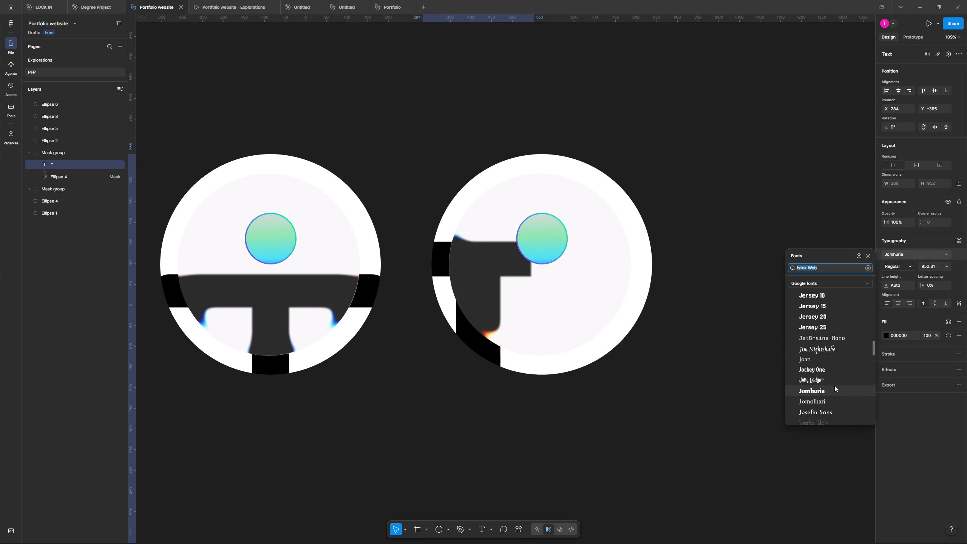
{"action": "scroll", "coordinate": [836, 390], "scroll_direction": "down", "scroll_amount": 2}
{"action": "scroll", "coordinate": [836, 390], "scroll_direction": "up", "scroll_amount": 1}
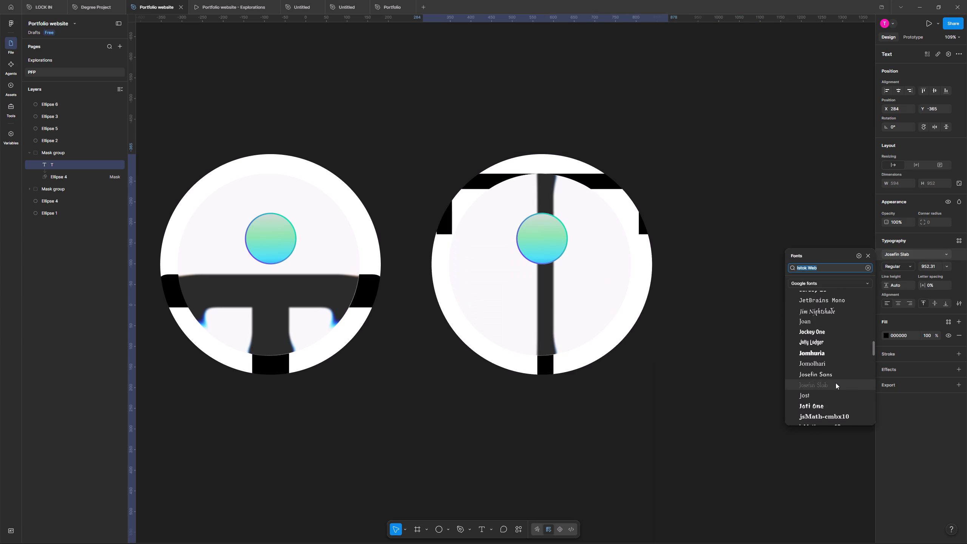
{"action": "scroll", "coordinate": [836, 382], "scroll_direction": "down", "scroll_amount": 4}
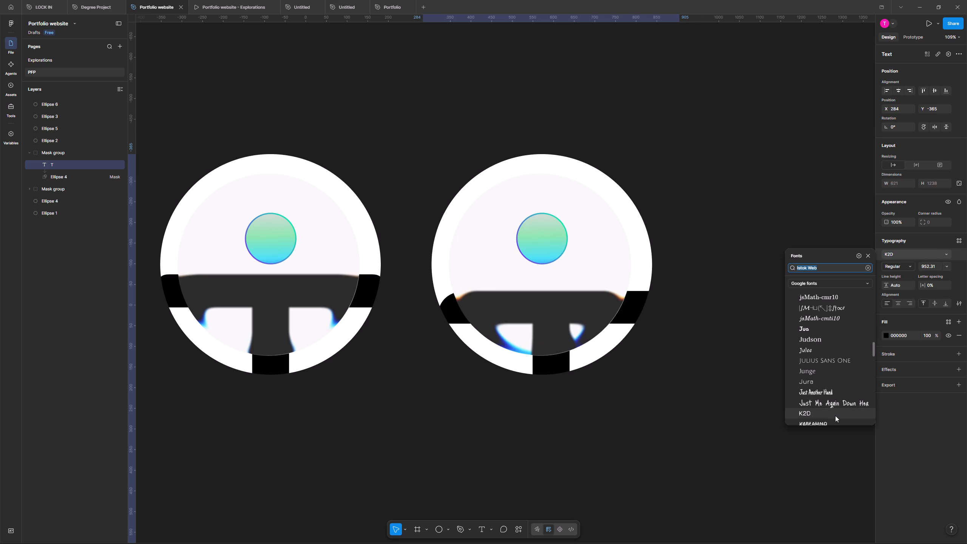
{"action": "left_click", "coordinate": [717, 254]}
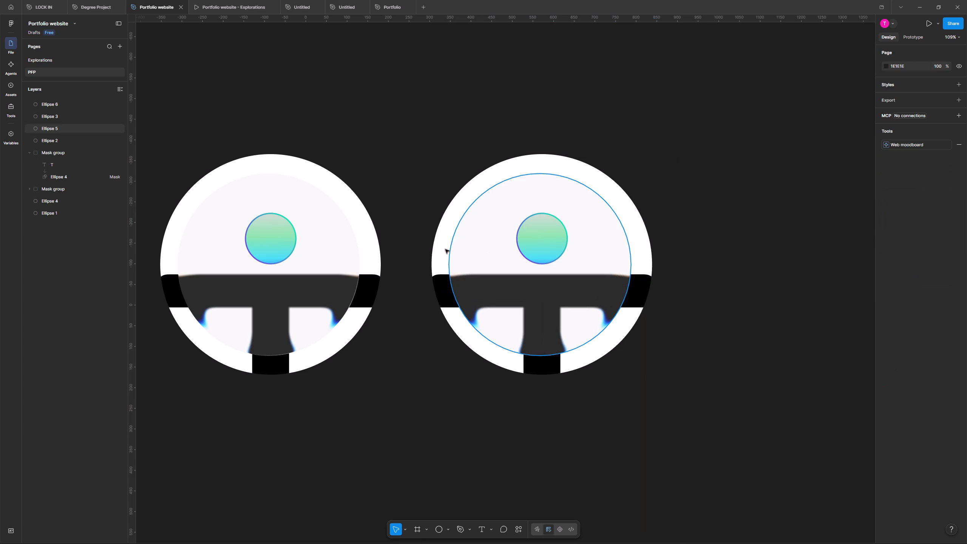
Add a standalone white lowercase t text and place it beside the duplicated graphic, at about X 956, Y -510.
{"action": "left_click", "coordinate": [484, 534]}
{"action": "left_click", "coordinate": [647, 417]}
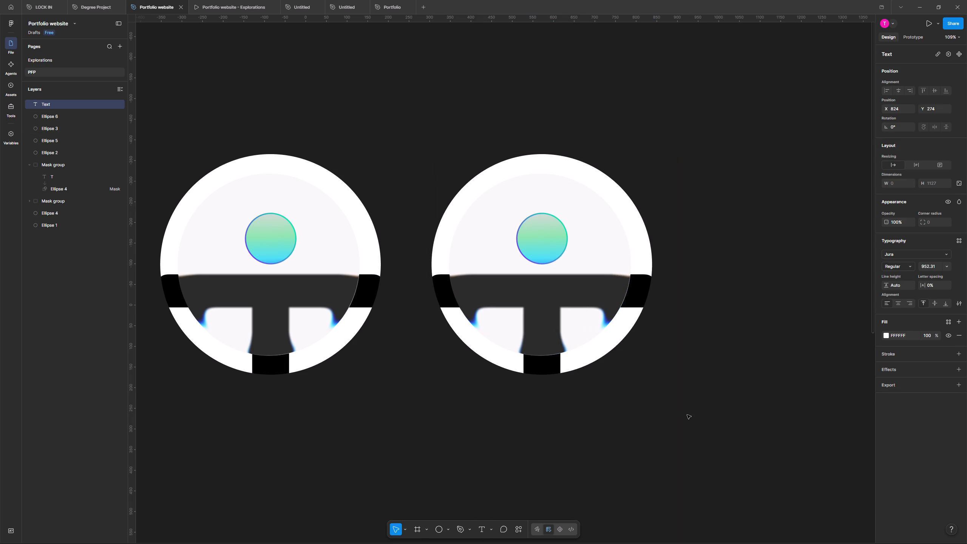
{"action": "key", "text": "t"}
{"action": "left_click", "coordinate": [711, 359]}
{"action": "scroll", "coordinate": [764, 333], "scroll_direction": "down", "scroll_amount": 4}
{"action": "scroll", "coordinate": [767, 332], "scroll_direction": "up", "scroll_amount": 1}
{"action": "scroll", "coordinate": [858, 341], "scroll_direction": "down", "scroll_amount": 5}
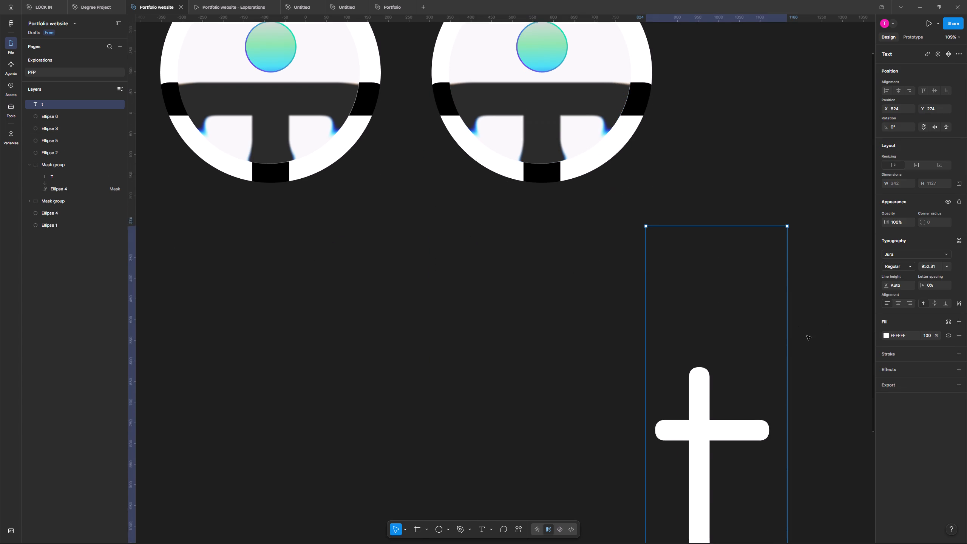
{"action": "scroll", "coordinate": [807, 336], "scroll_direction": "up", "scroll_amount": 6}
{"action": "left_click_drag", "start_coordinate": [700, 473], "coordinate": [754, 150]}
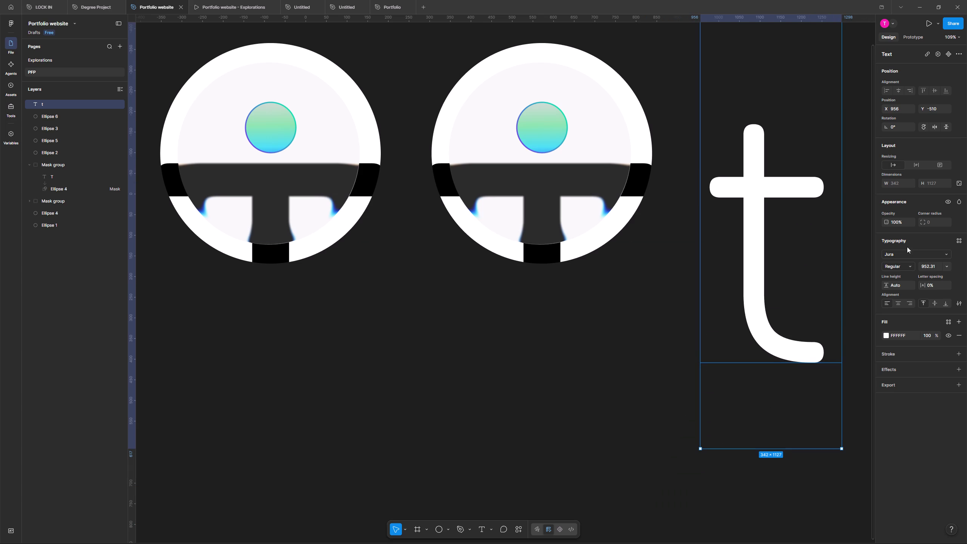
Replace the standalone lowercase t with a capital T.
{"action": "left_click", "coordinate": [783, 241]}
{"action": "double_click", "coordinate": [760, 241]}
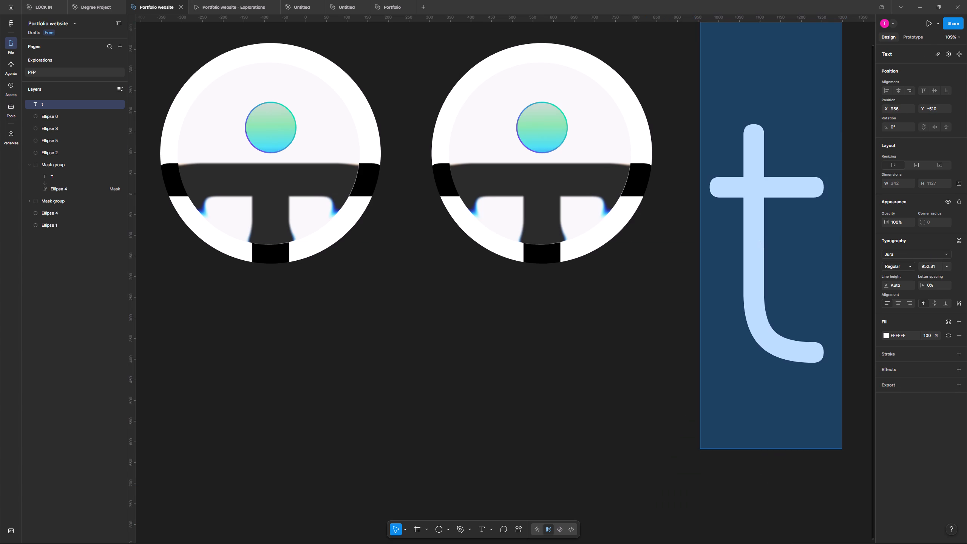
{"action": "key", "text": "Insert"}
{"action": "key", "text": "shift+t"}
{"action": "left_click", "coordinate": [672, 328]}
Check the fonts available for the standalone T under All fonts and the Installed by you filter.
{"action": "key", "text": "space"}
{"action": "key", "text": "space"}
{"action": "key", "text": "space"}
{"action": "key", "text": "space"}
{"action": "key", "text": "space"}
{"action": "key", "text": "space"}
{"action": "key", "text": "space"}
{"action": "left_click_drag", "start_coordinate": [673, 317], "coordinate": [571, 390]}
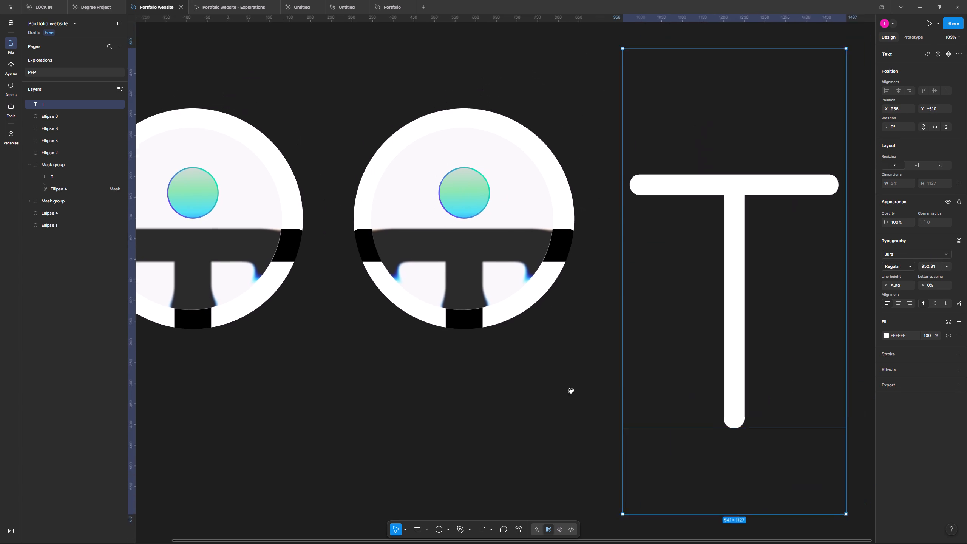
{"action": "left_click_drag", "start_coordinate": [571, 390], "coordinate": [528, 389]}
{"action": "left_click", "coordinate": [942, 255]}
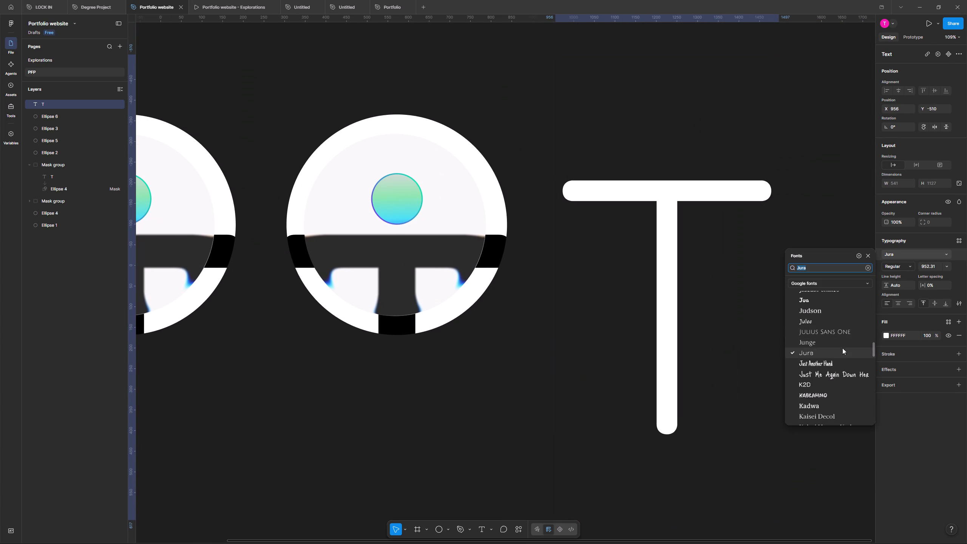
{"action": "left_click", "coordinate": [837, 280]}
{"action": "double_click", "coordinate": [833, 305]}
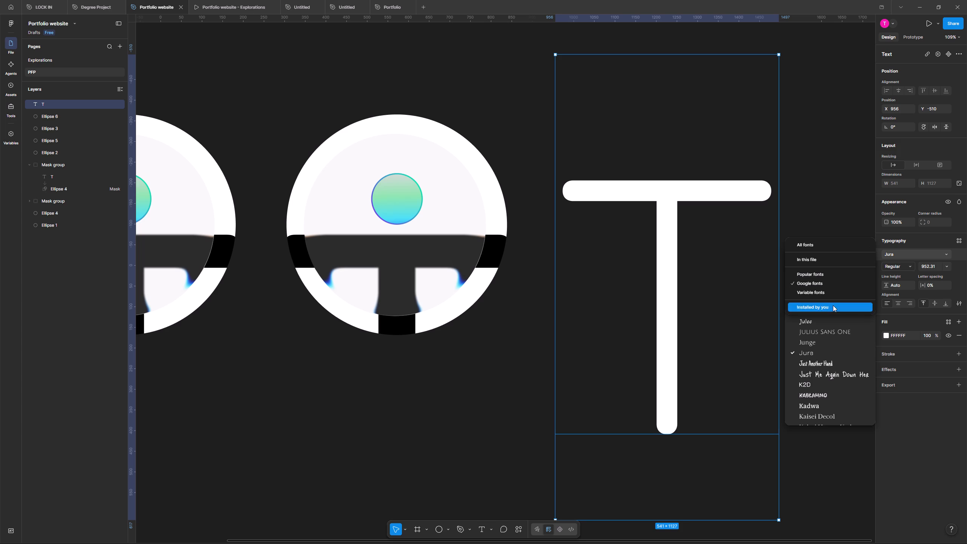
{"action": "left_click", "coordinate": [834, 284]}
{"action": "left_click", "coordinate": [830, 224]}
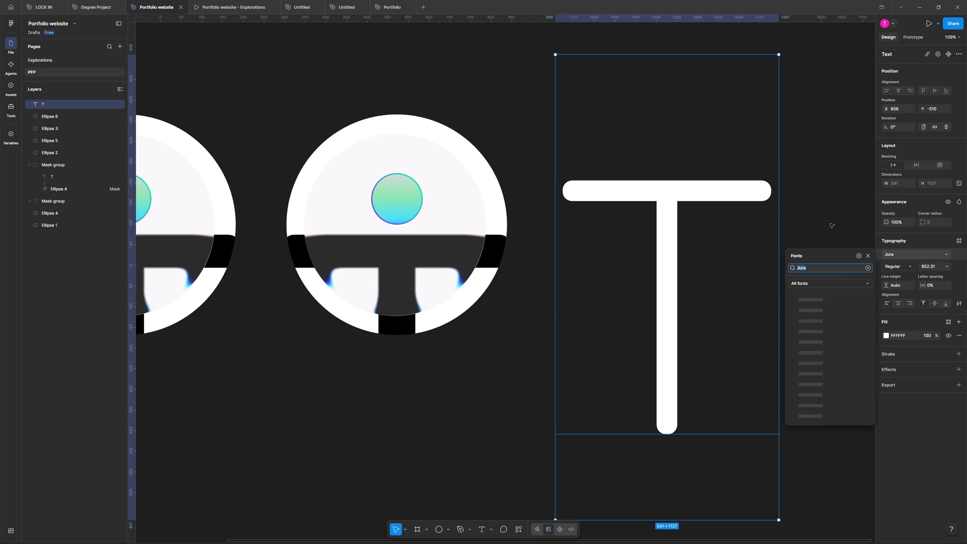
{"action": "left_click", "coordinate": [839, 283]}
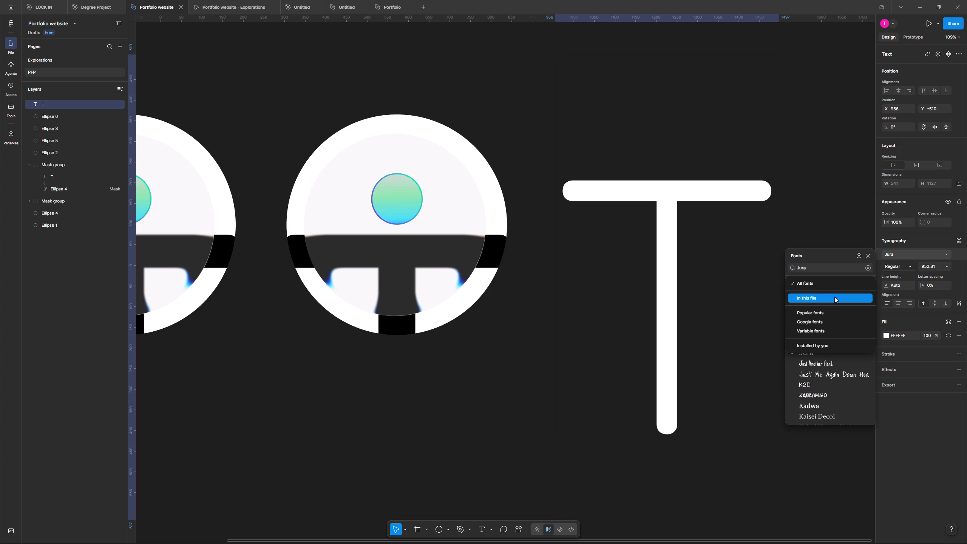
{"action": "left_click", "coordinate": [832, 346]}
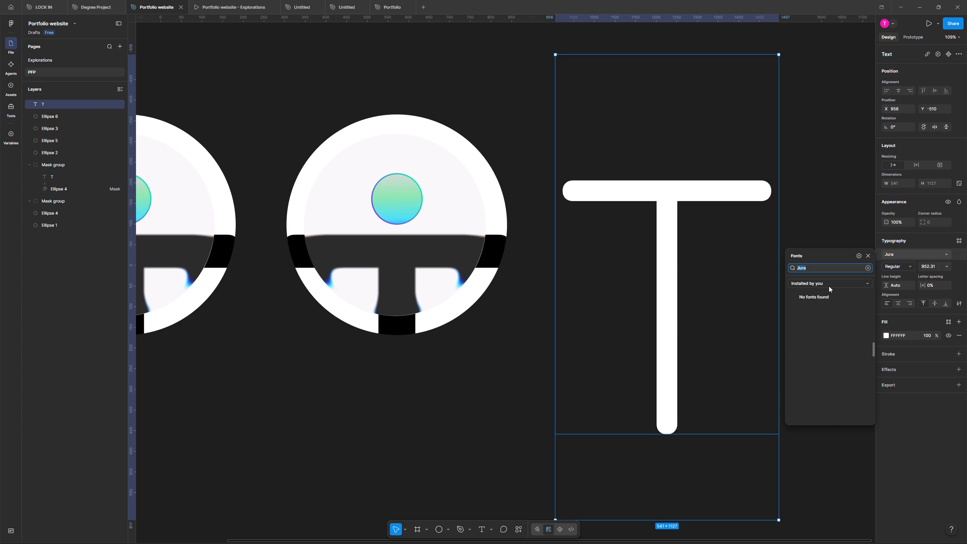
{"action": "left_click", "coordinate": [833, 298]}
Switch to the Windows Fonts settings and look through the fonts installed on the system.
{"action": "key", "text": "f"}
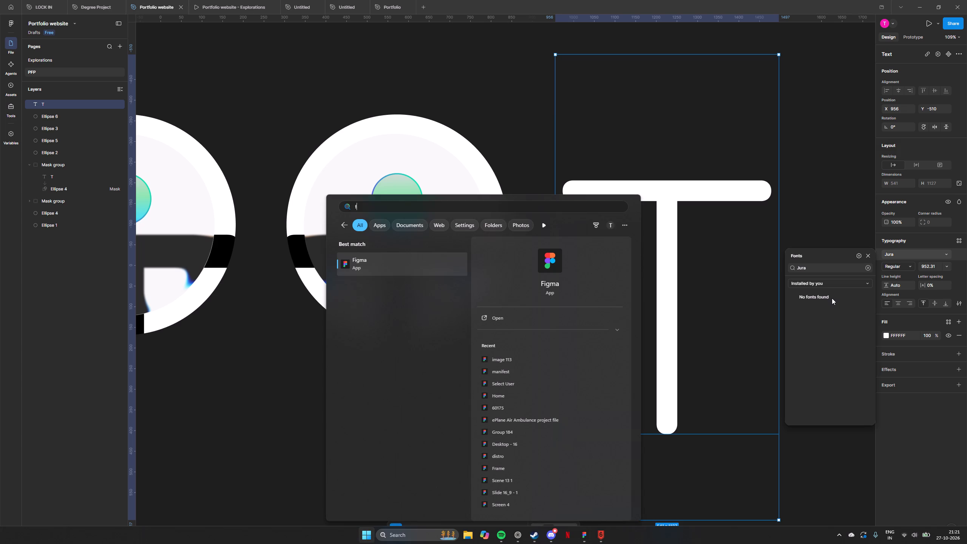
{"action": "type", "text": "on"}
{"action": "key", "text": "Return"}
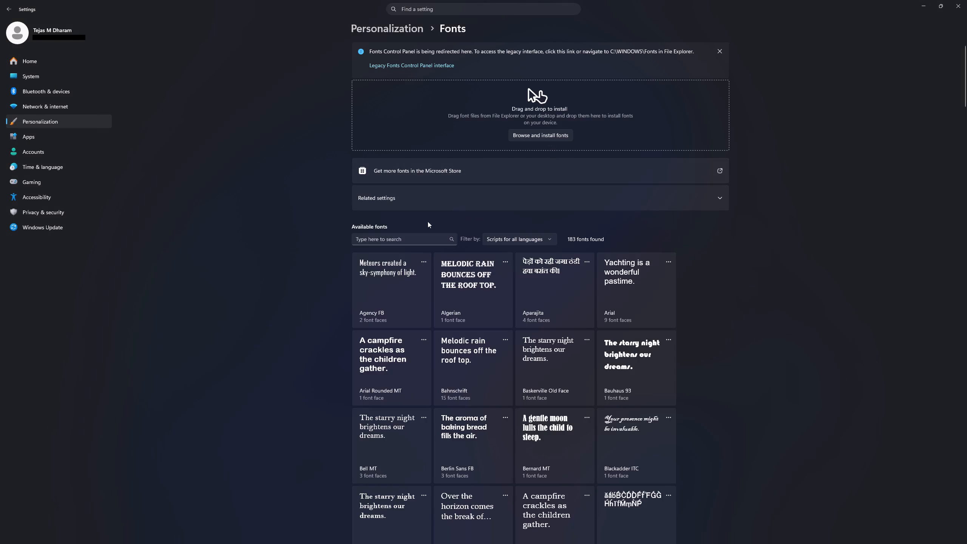
{"action": "left_click", "coordinate": [547, 240]}
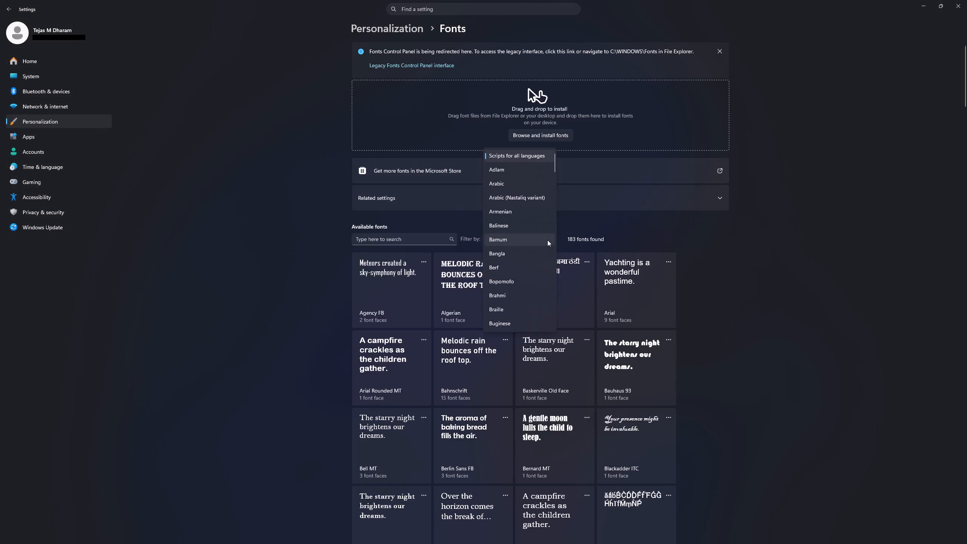
{"action": "left_click", "coordinate": [674, 219]}
{"action": "scroll", "coordinate": [674, 219], "scroll_direction": "down", "scroll_amount": 8}
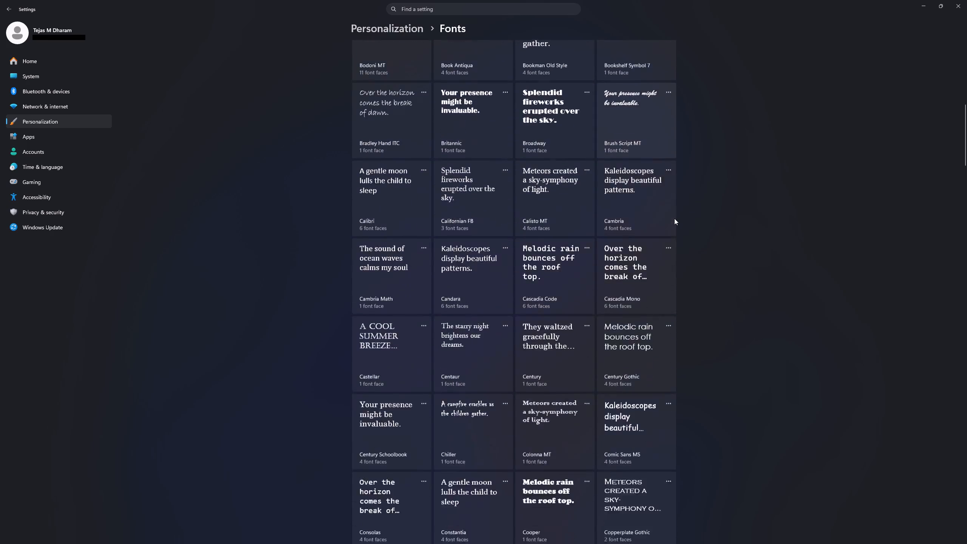
{"action": "scroll", "coordinate": [674, 218], "scroll_direction": "down", "scroll_amount": 16}
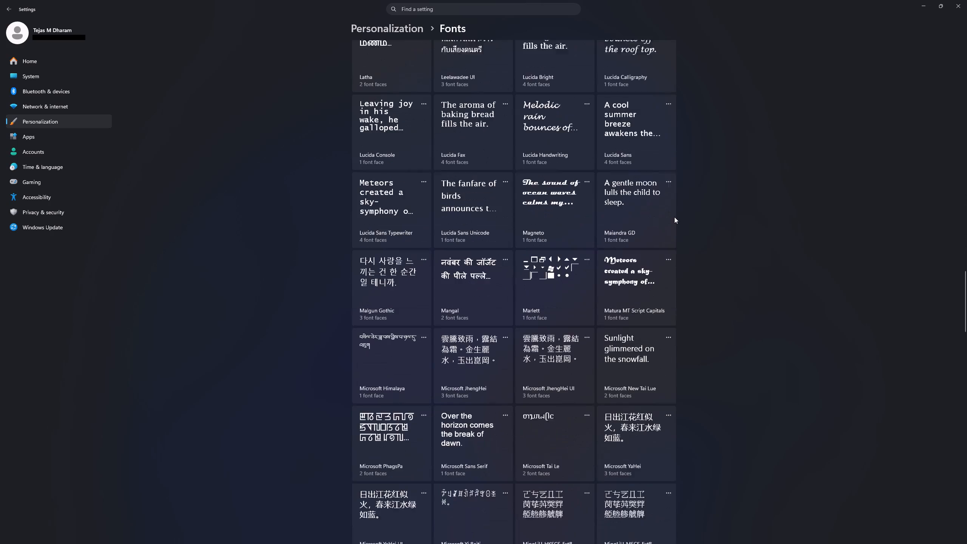
{"action": "scroll", "coordinate": [674, 217], "scroll_direction": "down", "scroll_amount": 7}
{"action": "scroll", "coordinate": [682, 207], "scroll_direction": "down", "scroll_amount": 18}
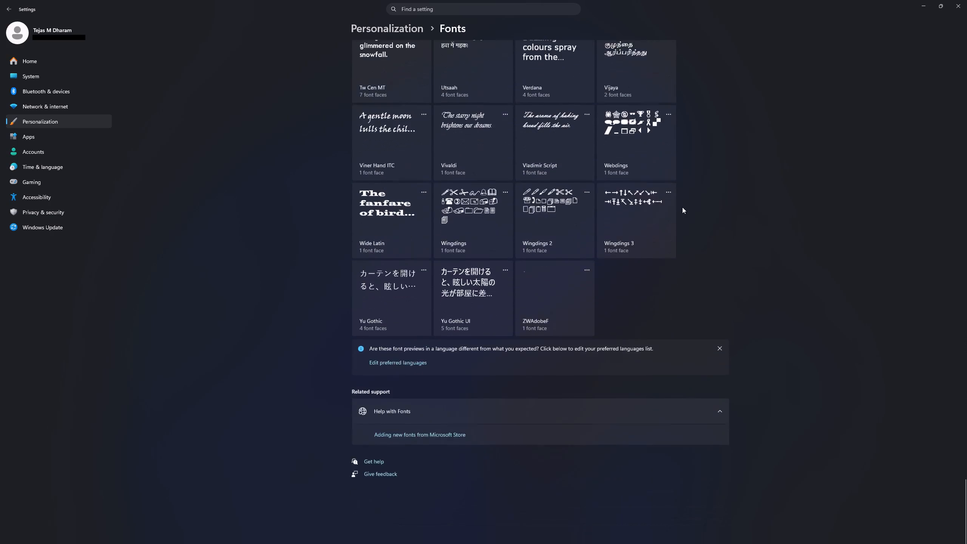
{"action": "scroll", "coordinate": [682, 207], "scroll_direction": "down", "scroll_amount": 2}
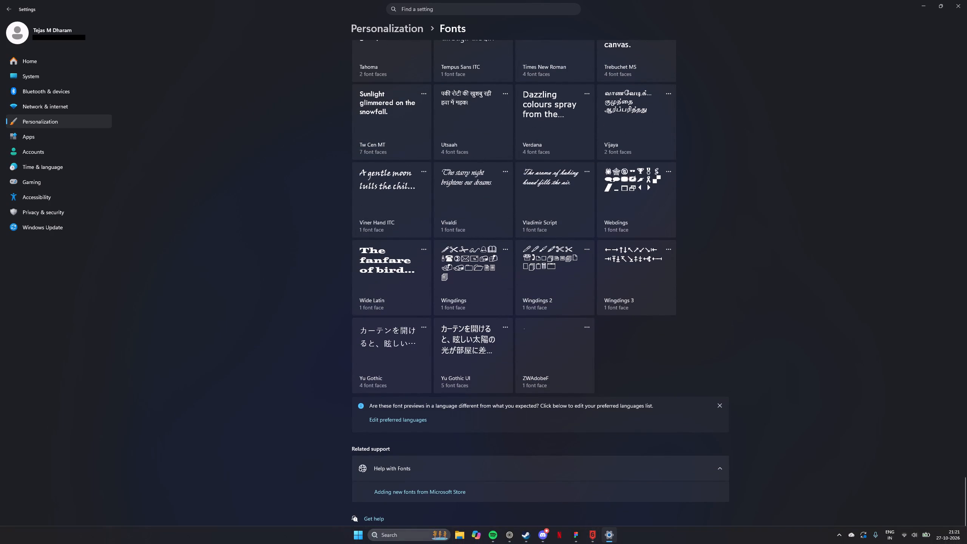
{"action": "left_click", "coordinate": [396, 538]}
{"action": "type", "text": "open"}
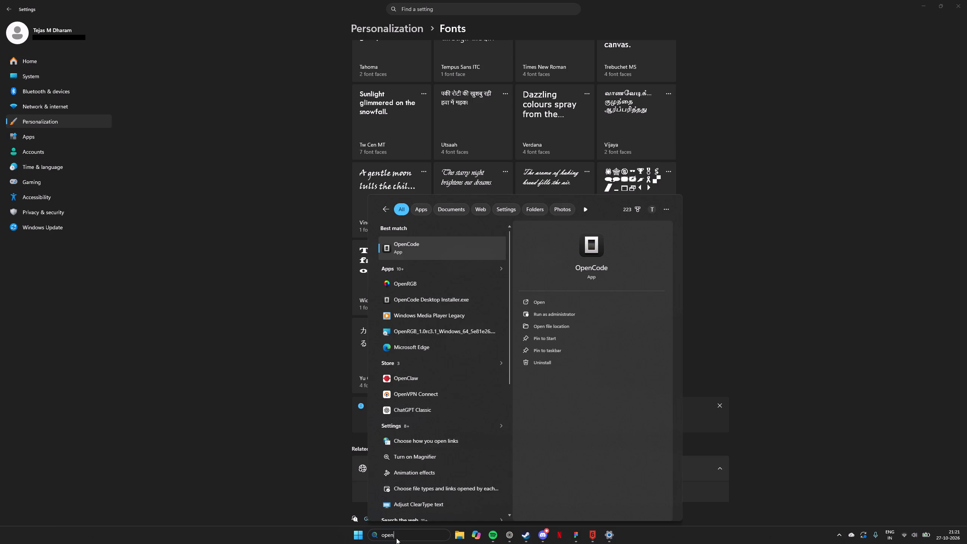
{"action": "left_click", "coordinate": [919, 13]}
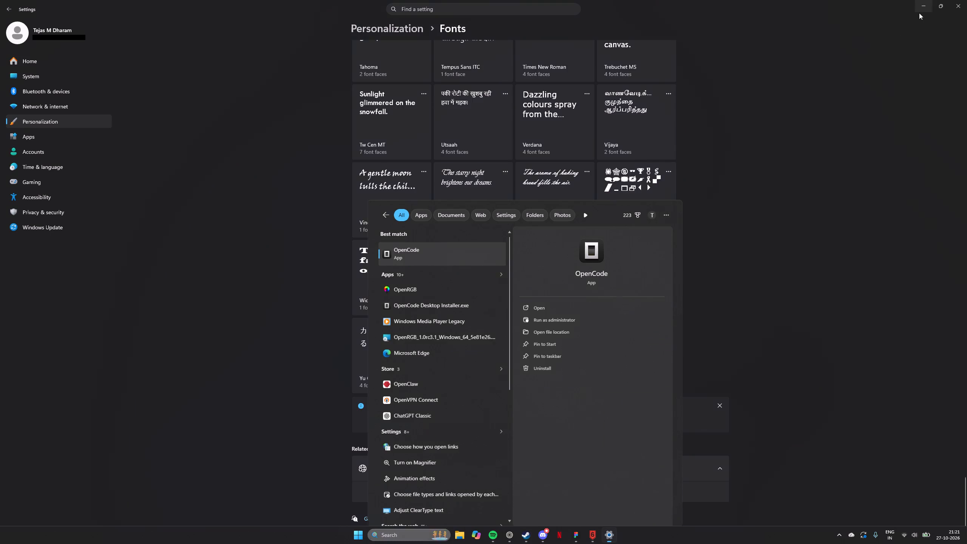
Switch back to Figma and reset the standalone T's font list filter to All fonts.
{"action": "left_click", "coordinate": [923, 0]}
{"action": "left_click", "coordinate": [840, 286]}
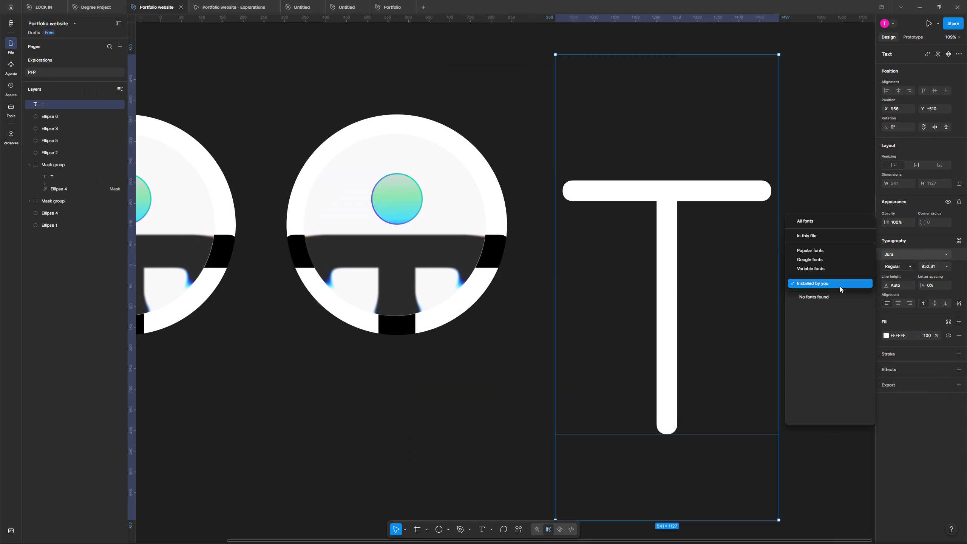
{"action": "double_click", "coordinate": [836, 219]}
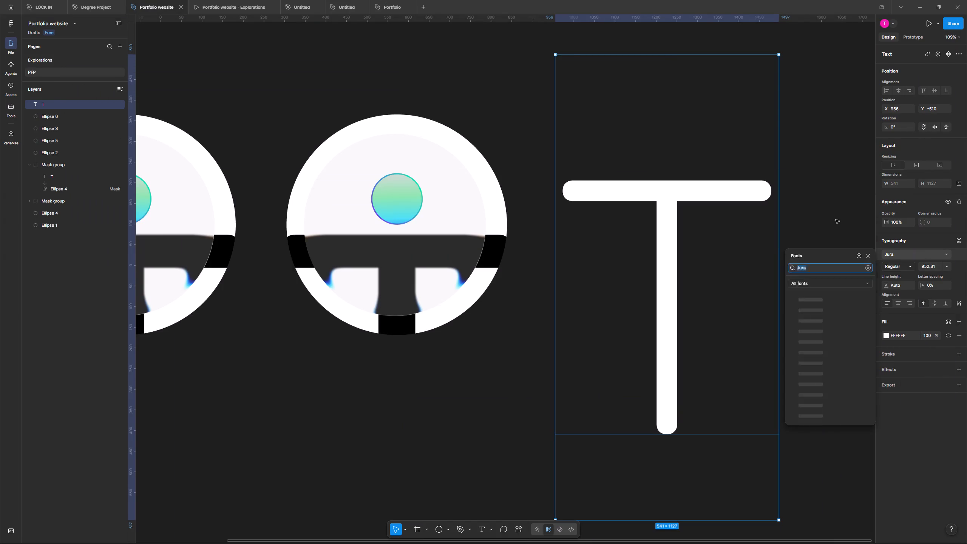
{"action": "left_click", "coordinate": [681, 187]}
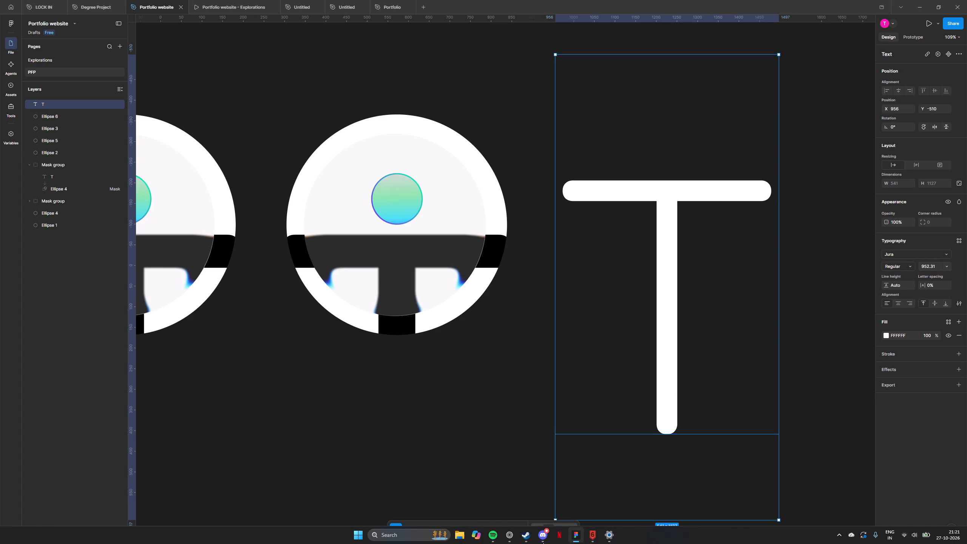
Switch to the Zen browser, search the web for "why did my install fonts disappear" and read the full AI overview.
{"action": "left_click", "coordinate": [508, 541]}
{"action": "left_click", "coordinate": [4, 53]}
{"action": "left_click", "coordinate": [7, 56]}
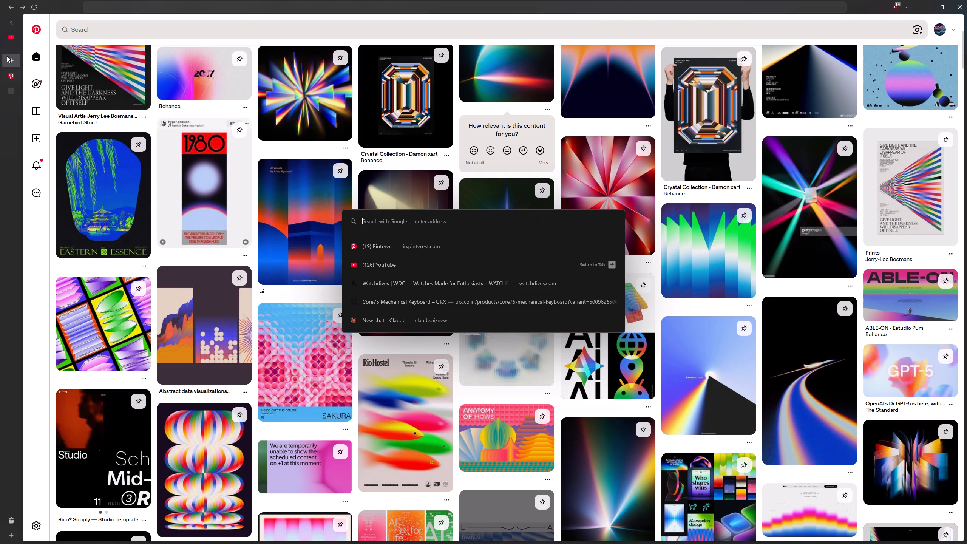
{"action": "type", "text": "why did my install fonts disapp"}
{"action": "type", "text": "era"}
{"action": "key", "text": "BackSpace"}
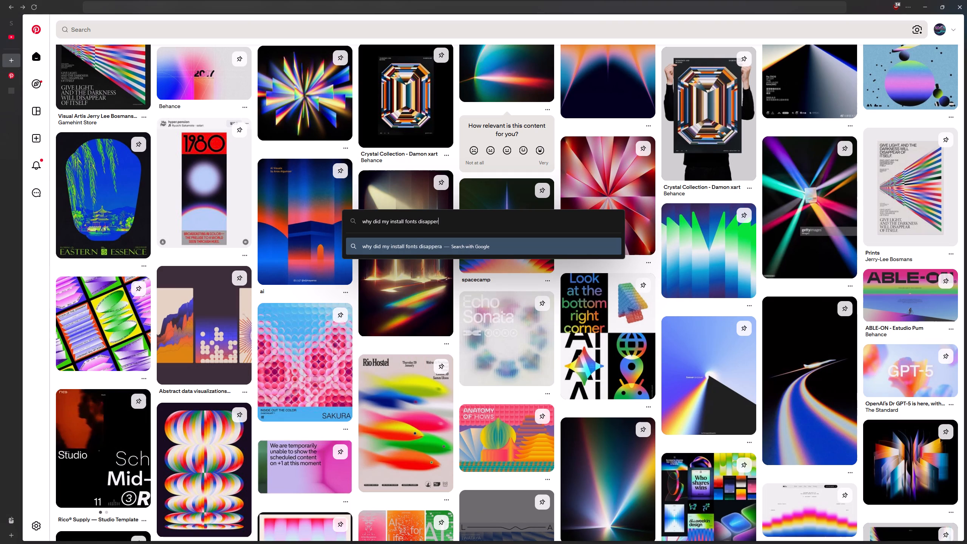
{"action": "key", "text": "BackSpace"}
{"action": "type", "text": "ar"}
{"action": "key", "text": "Return"}
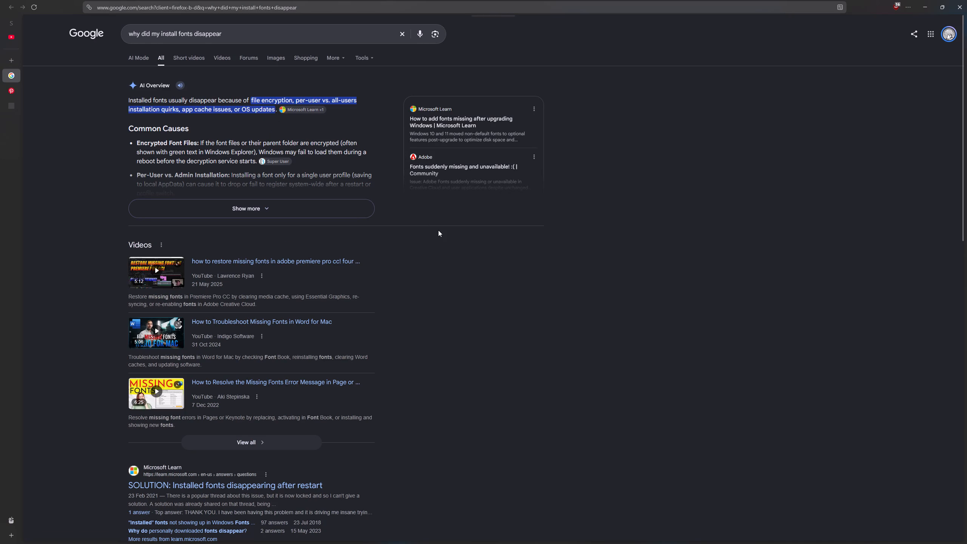
{"action": "left_click", "coordinate": [298, 201]}
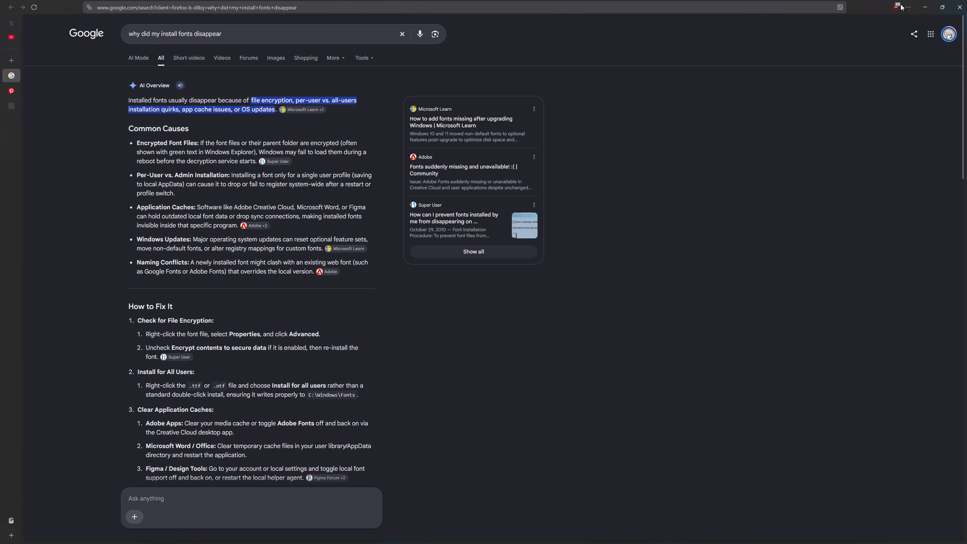
Switch back to Figma and change the standalone T's font to Julee.
{"action": "left_click", "coordinate": [926, 8]}
{"action": "left_click", "coordinate": [921, 257]}
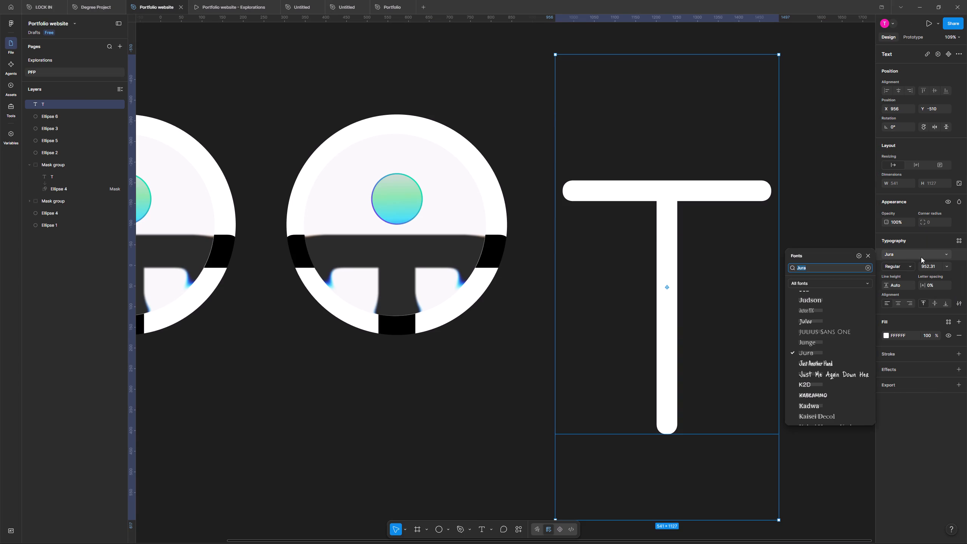
{"action": "double_click", "coordinate": [836, 320]}
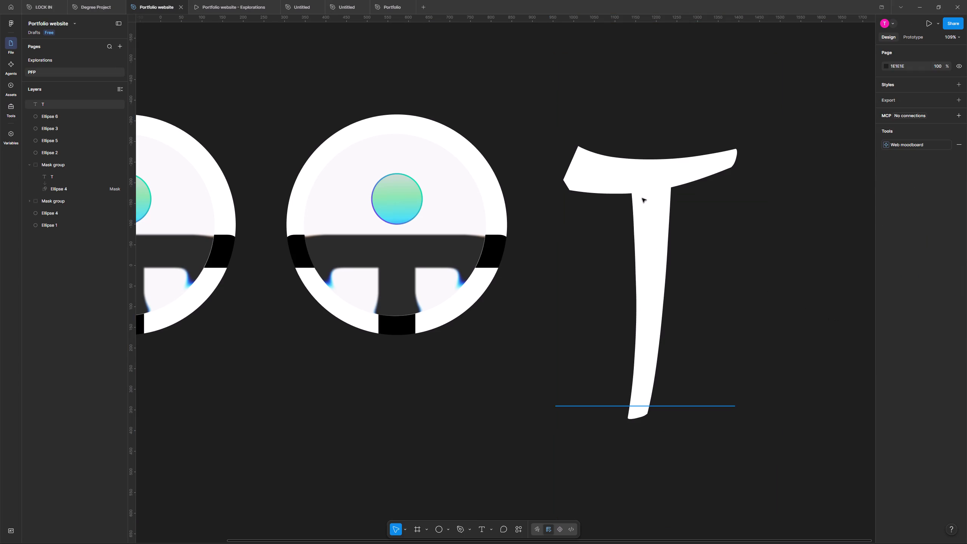
{"action": "left_click", "coordinate": [672, 226]}
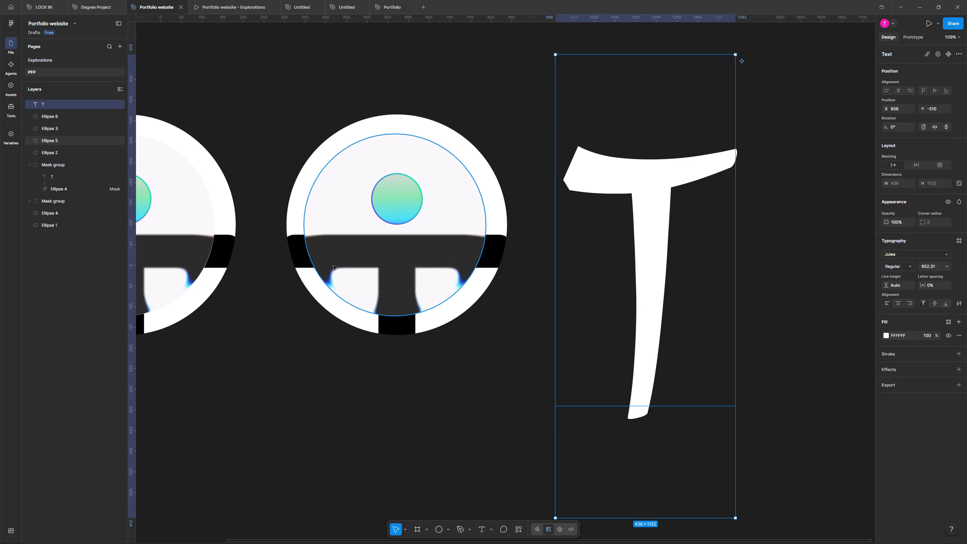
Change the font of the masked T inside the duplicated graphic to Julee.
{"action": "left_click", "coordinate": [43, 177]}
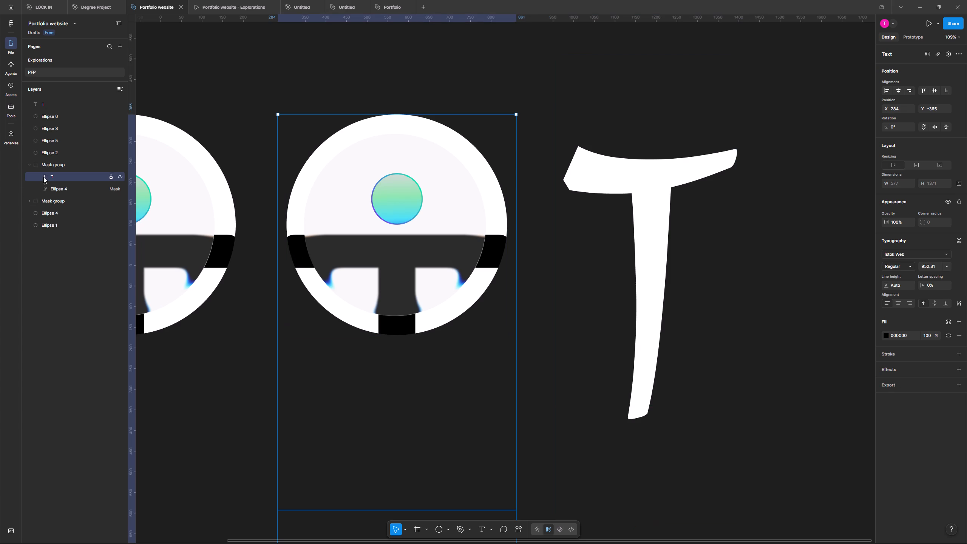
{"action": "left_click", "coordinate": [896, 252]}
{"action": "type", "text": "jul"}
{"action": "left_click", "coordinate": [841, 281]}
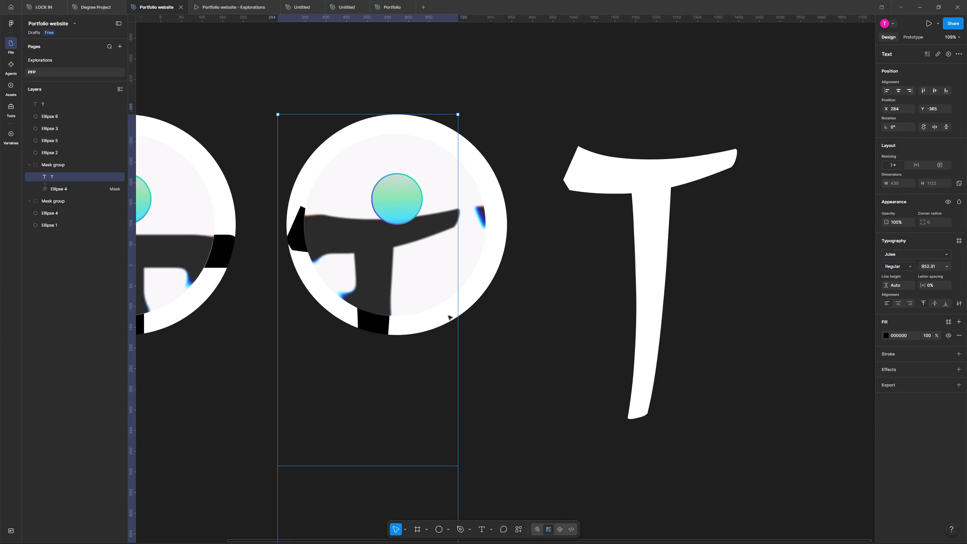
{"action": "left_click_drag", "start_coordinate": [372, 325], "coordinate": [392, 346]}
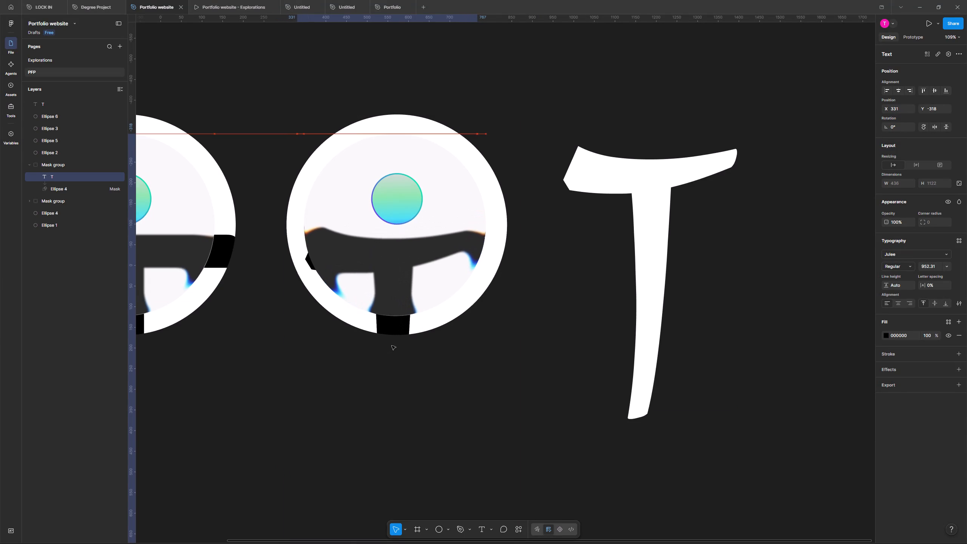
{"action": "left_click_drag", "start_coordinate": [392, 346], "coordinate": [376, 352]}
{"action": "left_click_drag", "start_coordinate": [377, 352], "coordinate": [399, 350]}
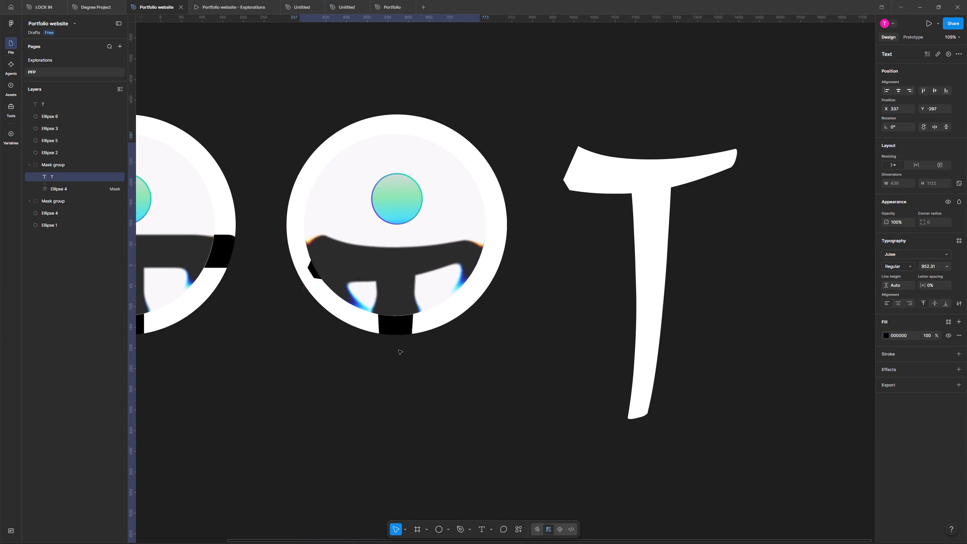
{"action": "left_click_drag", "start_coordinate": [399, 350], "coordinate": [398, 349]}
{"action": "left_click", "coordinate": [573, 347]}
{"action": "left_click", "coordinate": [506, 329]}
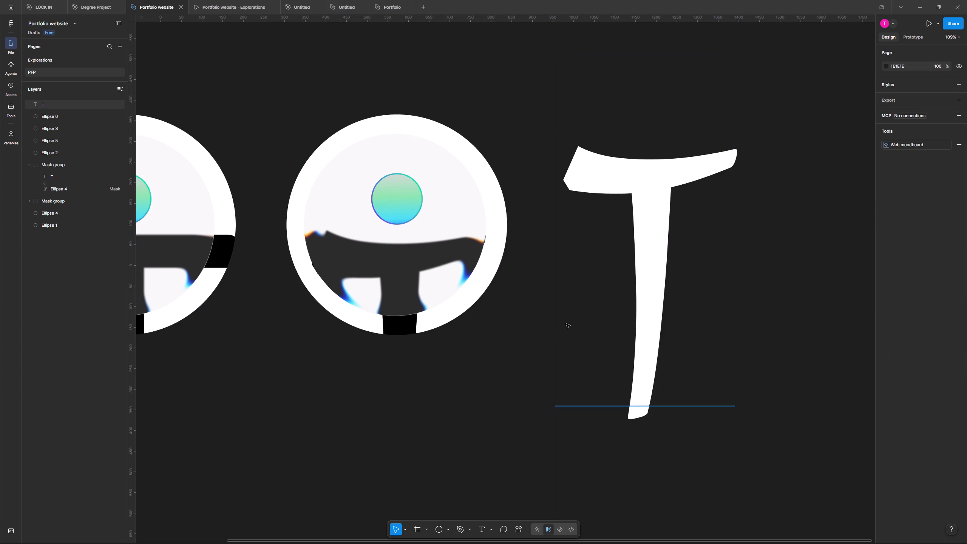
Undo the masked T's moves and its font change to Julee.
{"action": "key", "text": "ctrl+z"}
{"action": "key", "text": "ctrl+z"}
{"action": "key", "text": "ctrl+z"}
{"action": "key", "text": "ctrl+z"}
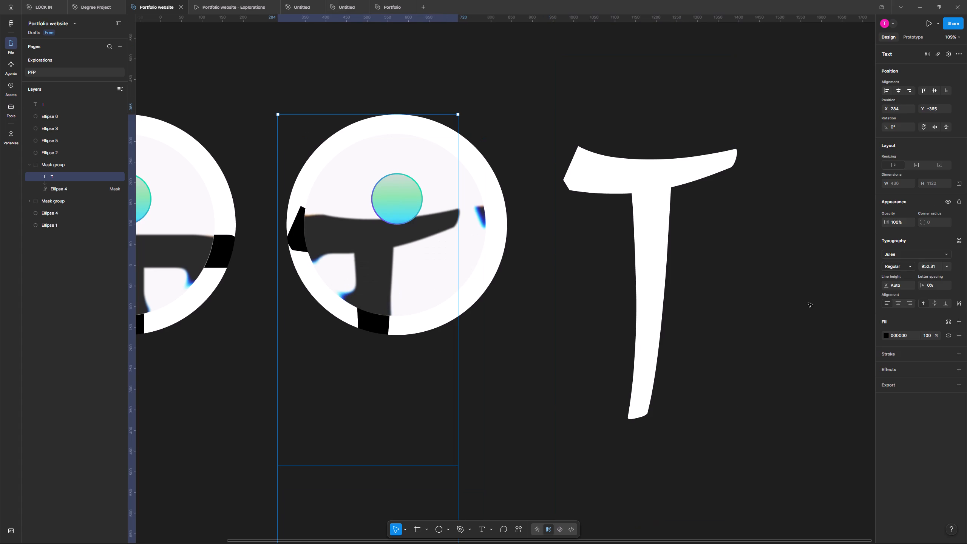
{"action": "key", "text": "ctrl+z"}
Preview alternative fonts on the duplicated graphic's masked T and apply Josefin Sans.
{"action": "double_click", "coordinate": [912, 256]}
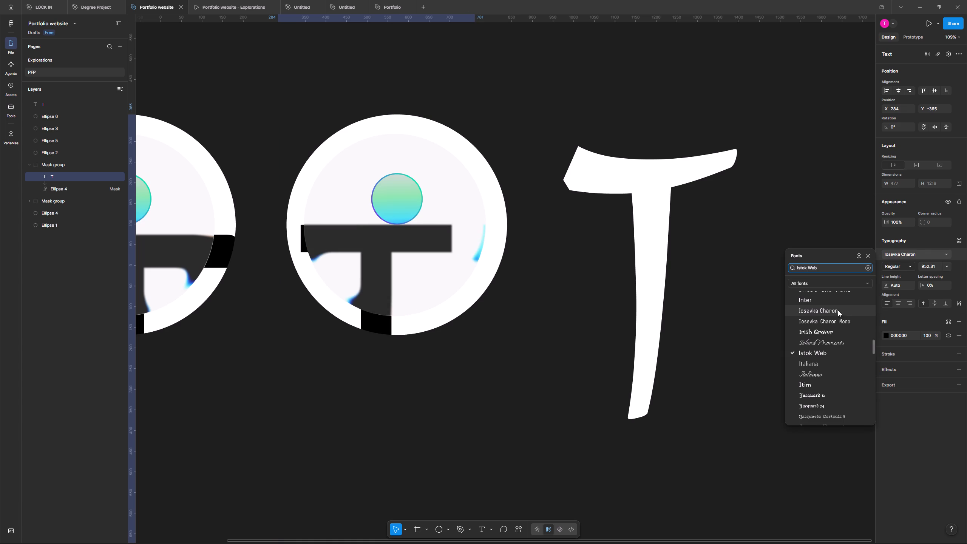
{"action": "scroll", "coordinate": [841, 319], "scroll_direction": "down", "scroll_amount": 4}
{"action": "scroll", "coordinate": [844, 327], "scroll_direction": "up", "scroll_amount": 1}
{"action": "scroll", "coordinate": [844, 327], "scroll_direction": "down", "scroll_amount": 4}
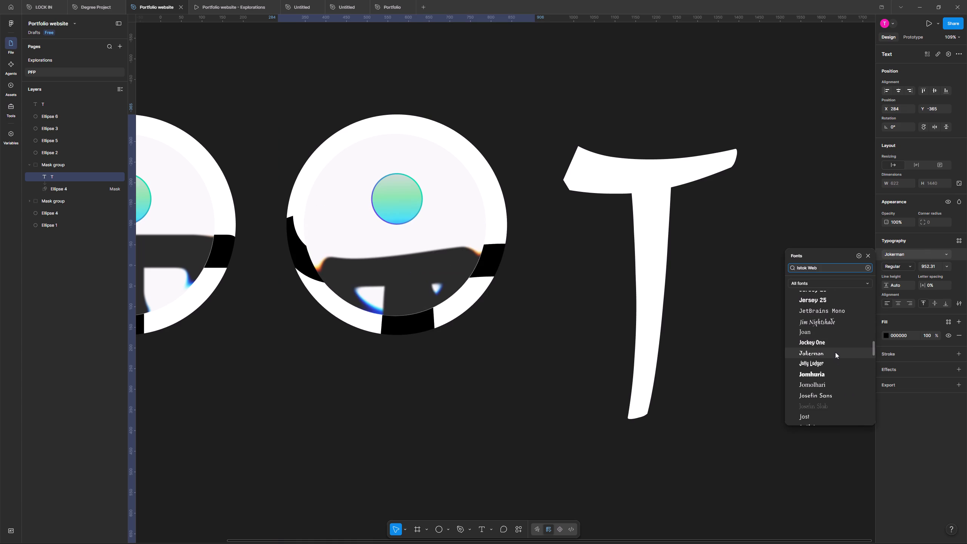
{"action": "scroll", "coordinate": [830, 380], "scroll_direction": "down", "scroll_amount": 1}
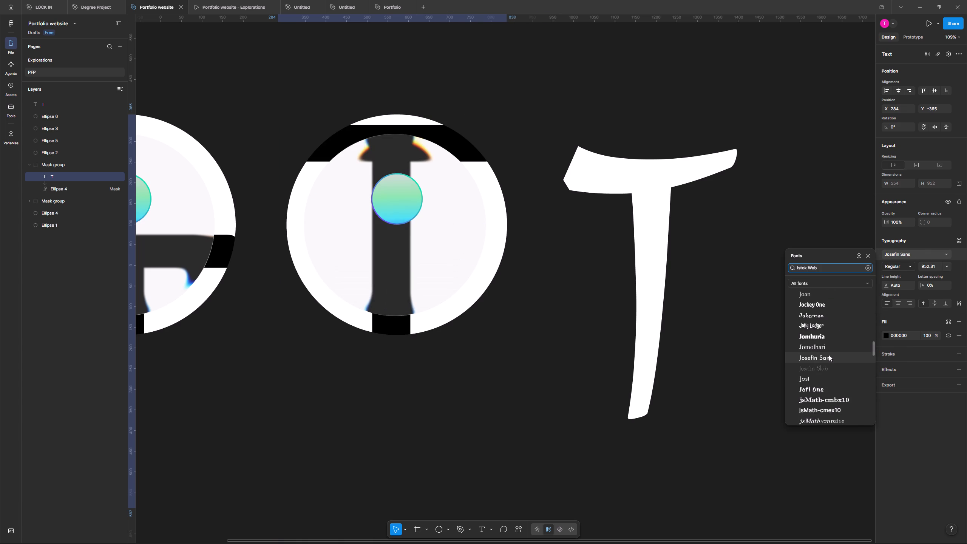
{"action": "left_click", "coordinate": [829, 355]}
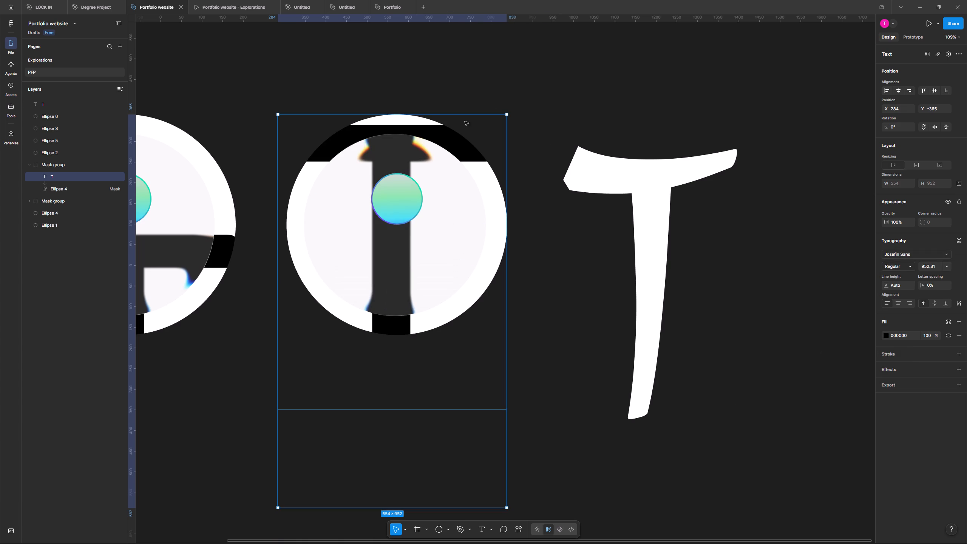
Move the masked T down beneath the gradient circle and centre it, at about X 296, Y -92.
{"action": "left_click_drag", "start_coordinate": [439, 134], "coordinate": [440, 248]}
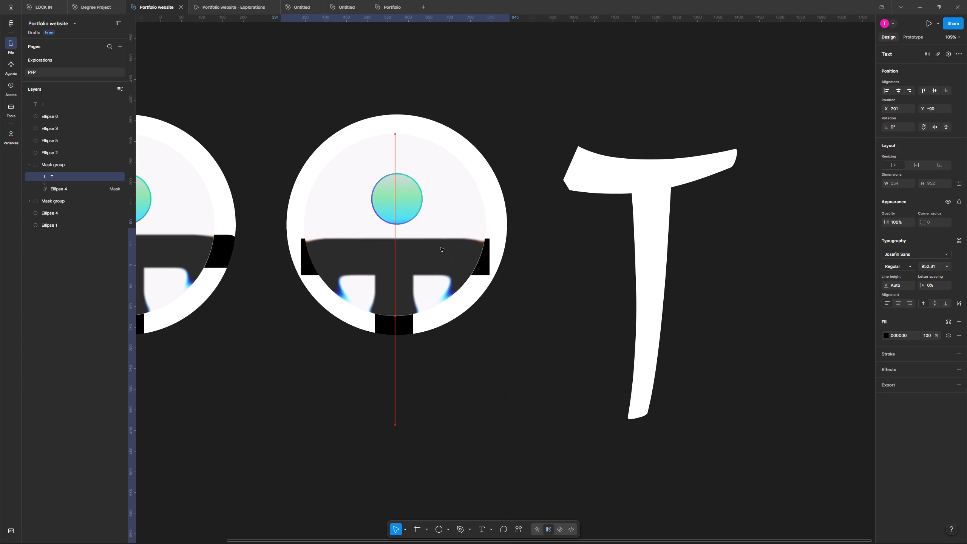
{"action": "left_click_drag", "start_coordinate": [440, 248], "coordinate": [443, 247]}
{"action": "right_click", "coordinate": [443, 247]}
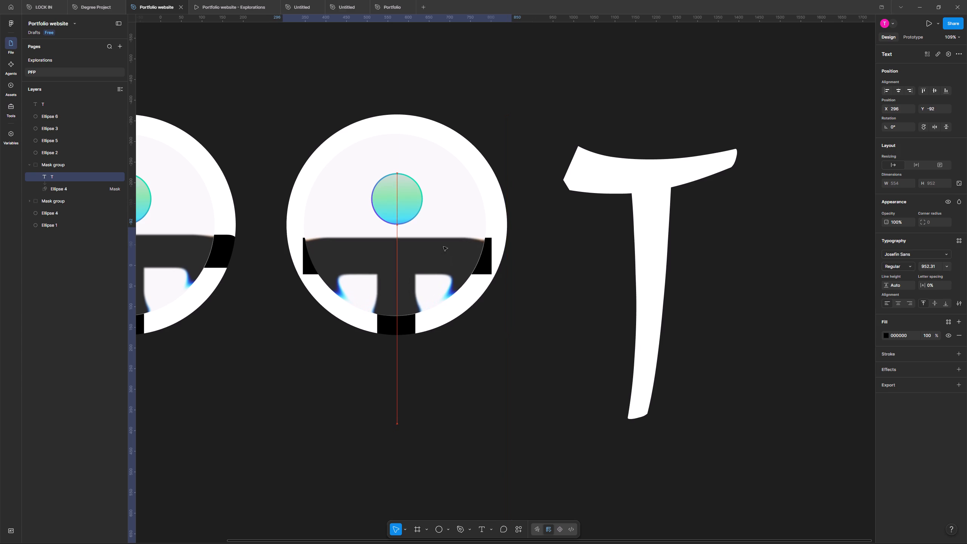
{"action": "double_click", "coordinate": [578, 267]}
{"action": "left_click", "coordinate": [522, 317]}
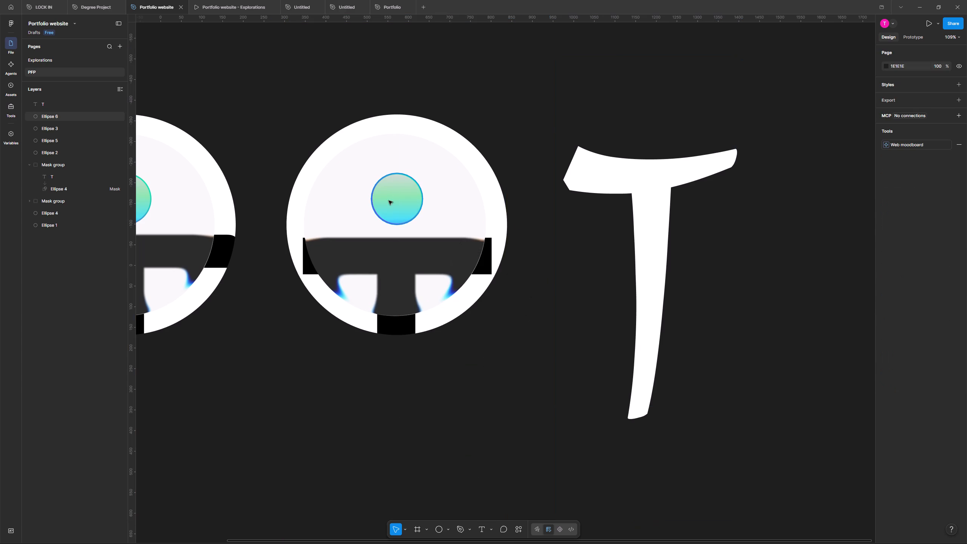
{"action": "double_click", "coordinate": [386, 196]}
{"action": "double_click", "coordinate": [516, 120]}
{"action": "left_click", "coordinate": [553, 301]}
Draw a light-grey circle about 150 px in diameter on the empty canvas just below the duplicated graphic.
{"action": "left_click", "coordinate": [446, 527]}
{"action": "left_click", "coordinate": [437, 528]}
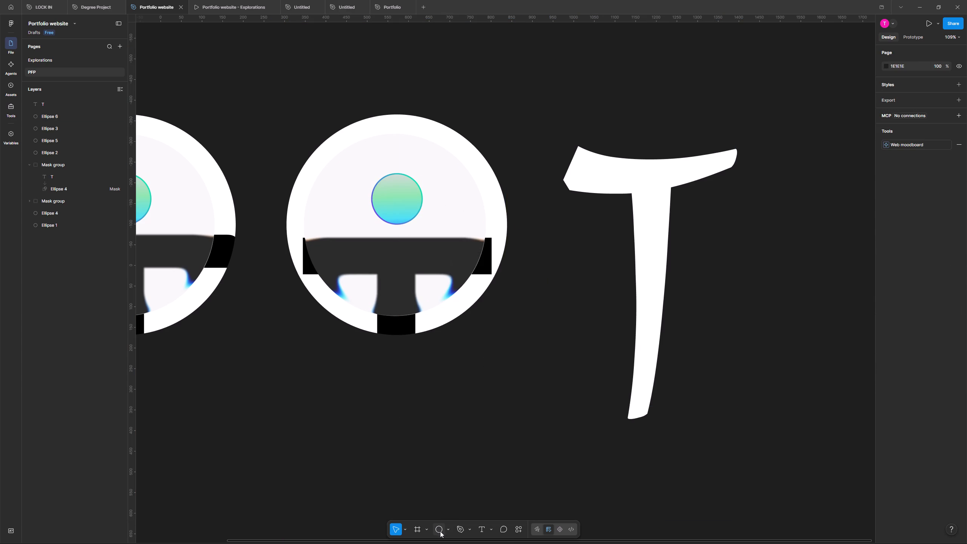
{"action": "left_click", "coordinate": [440, 531]}
{"action": "left_click_drag", "start_coordinate": [426, 397], "coordinate": [453, 426], "text": "alt"}
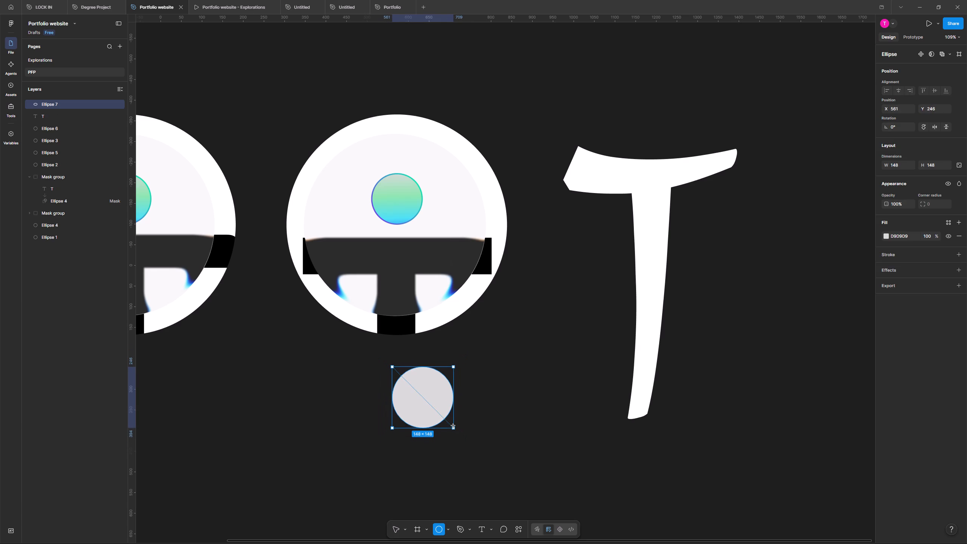
{"action": "left_click_drag", "start_coordinate": [453, 426], "coordinate": [455, 426], "text": "alt"}
{"action": "double_click", "coordinate": [504, 413]}
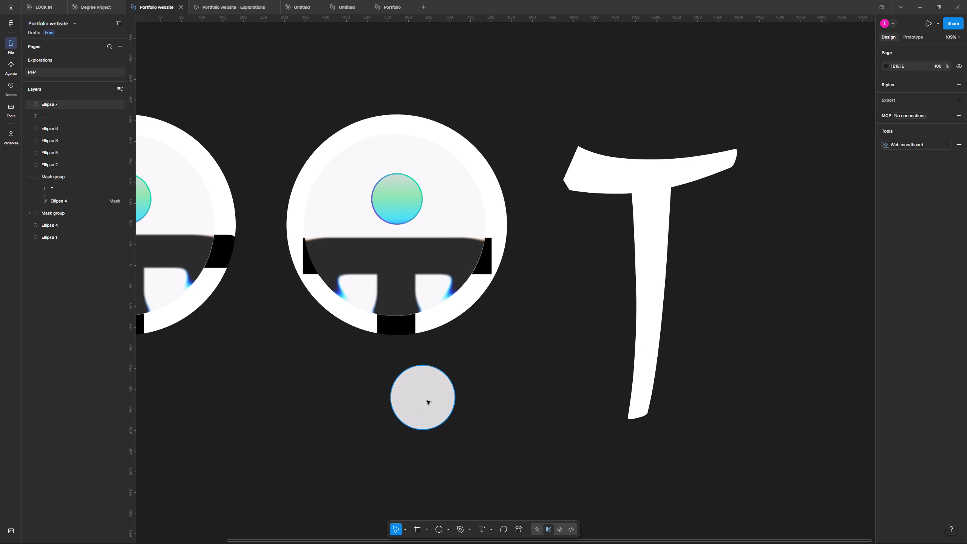
{"action": "left_click", "coordinate": [514, 389]}
Add a black 000000 fill at 100% opacity over the gradient on the duplicated graphic's small circle.
{"action": "left_click", "coordinate": [394, 189]}
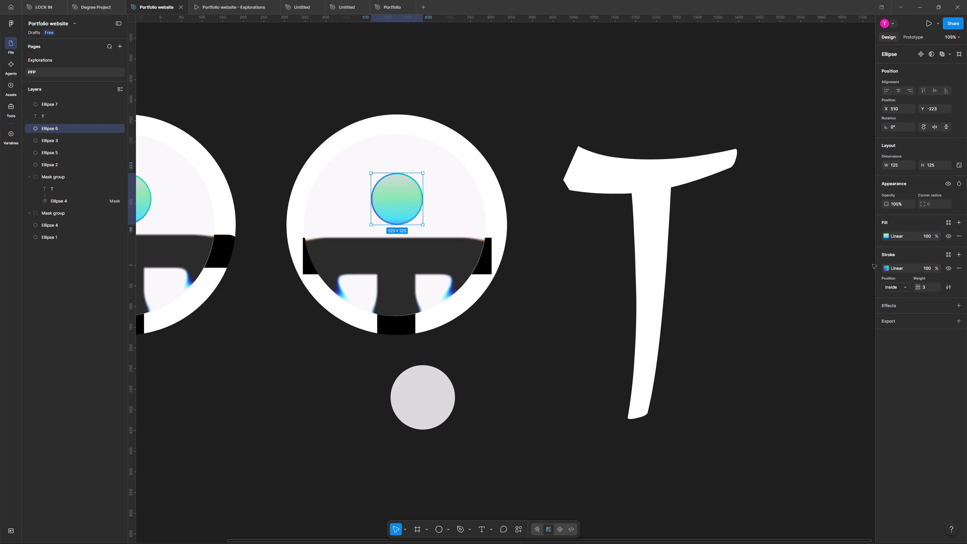
{"action": "left_click", "coordinate": [956, 258]}
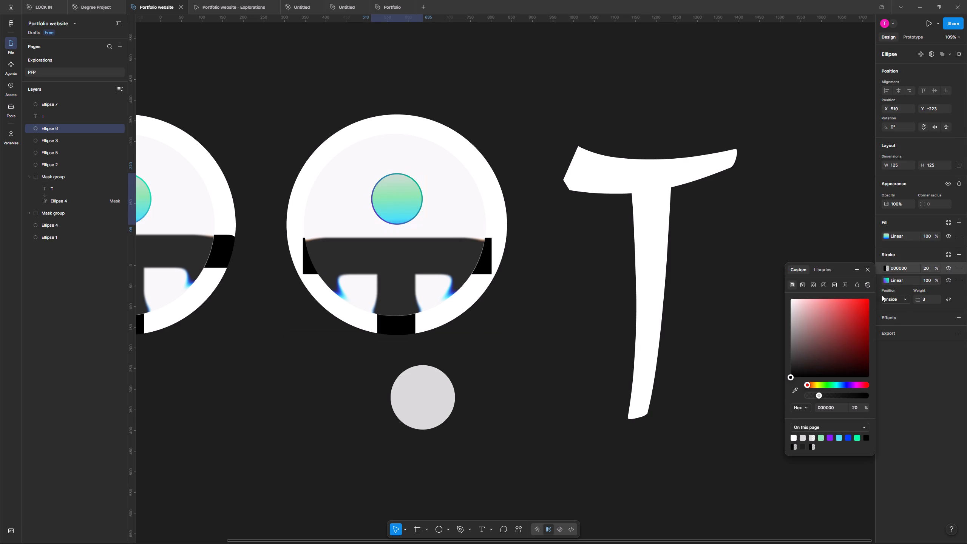
{"action": "left_click", "coordinate": [960, 269]}
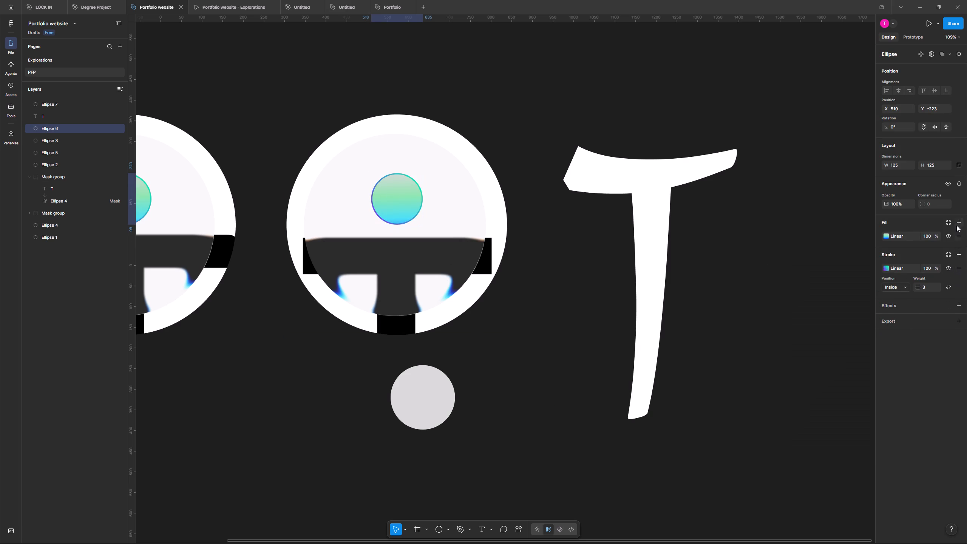
{"action": "left_click", "coordinate": [957, 223]}
{"action": "left_click", "coordinate": [925, 238]}
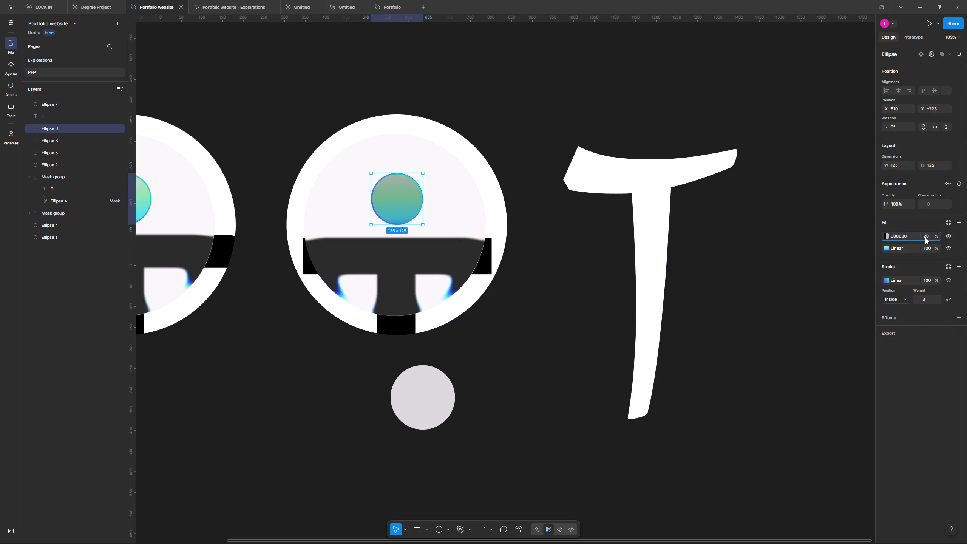
{"action": "key", "text": "BackSpace"}
{"action": "type", "text": "100"}
{"action": "key", "text": "Return"}
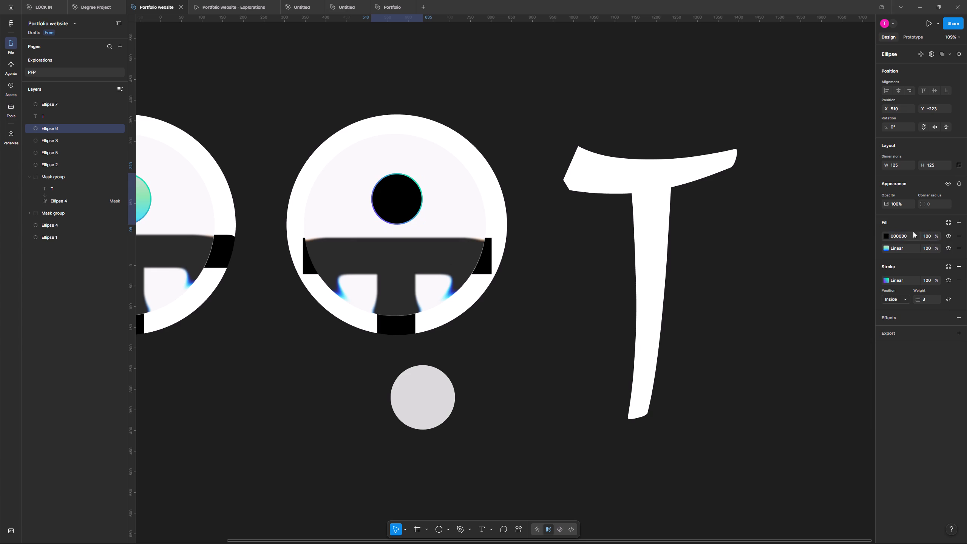
Hide the linear gradient fill and the gradient stroke of the duplicated graphic's small circle.
{"action": "left_click", "coordinate": [946, 247]}
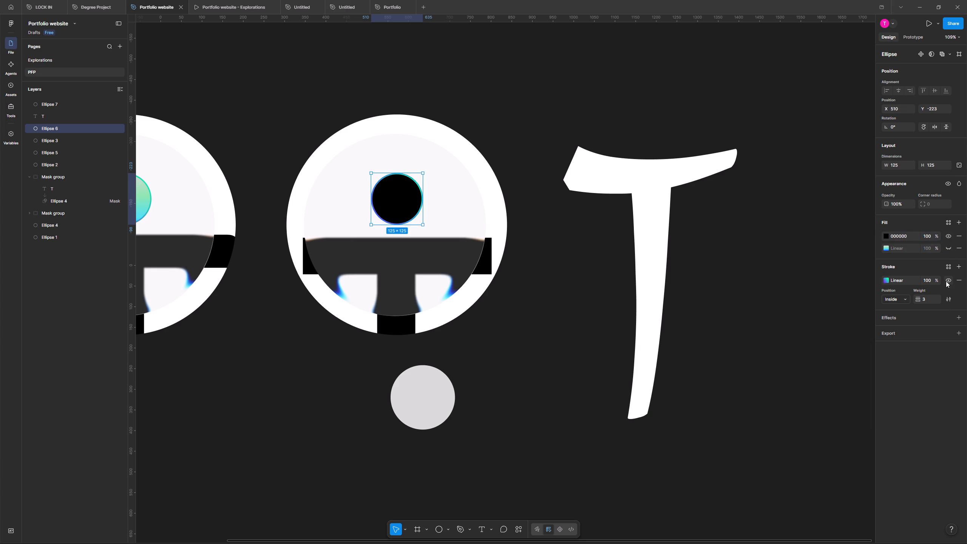
{"action": "left_click", "coordinate": [946, 280]}
{"action": "left_click", "coordinate": [730, 318]}
{"action": "left_click", "coordinate": [796, 324]}
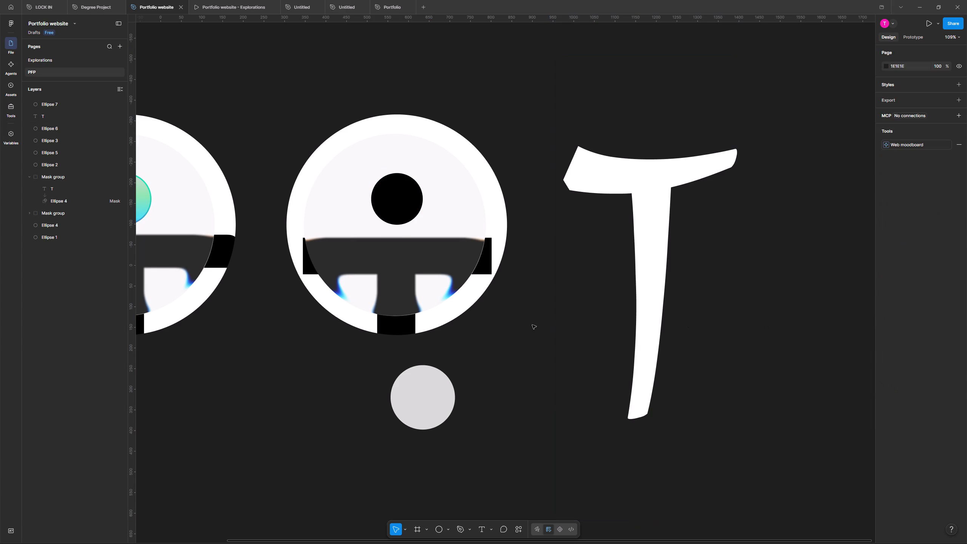
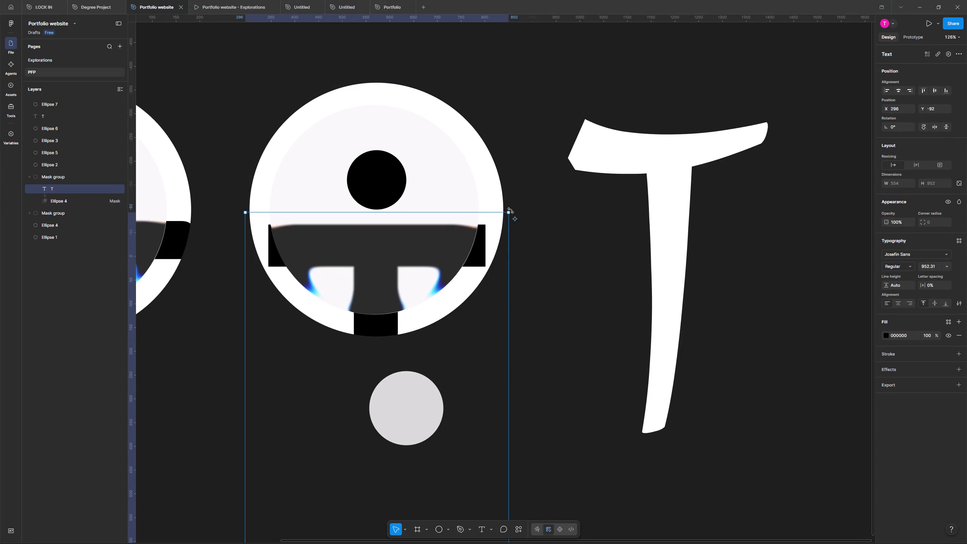
Resize the duplicated graphic's masked T text box to about 517 × 889, with its top edge at about Y -29.
{"action": "left_click_drag", "start_coordinate": [510, 212], "coordinate": [489, 243], "text": "shift"}
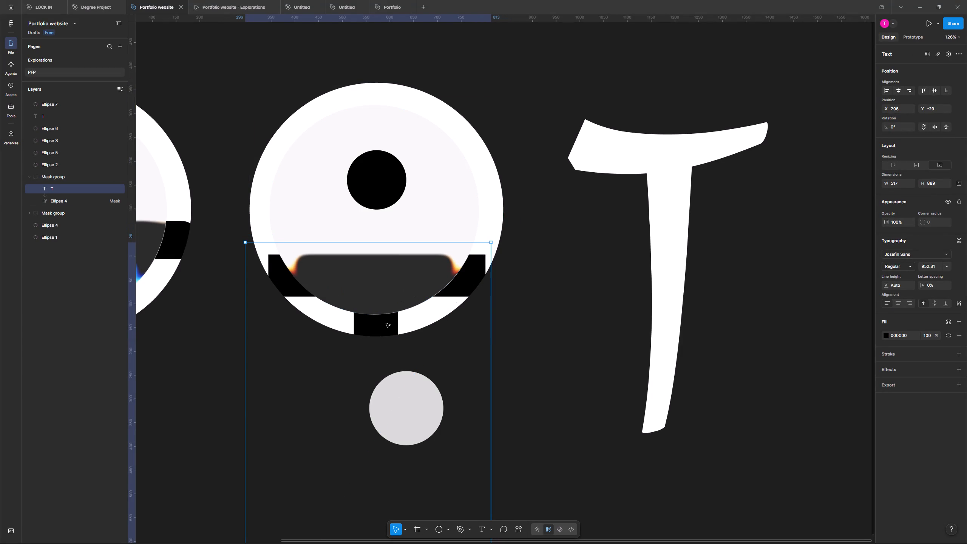
{"action": "left_click", "coordinate": [598, 281]}
{"action": "left_click", "coordinate": [530, 177]}
Move the black dot down so it sits just above the T's crossbar.
{"action": "left_click_drag", "start_coordinate": [386, 180], "coordinate": [387, 225]}
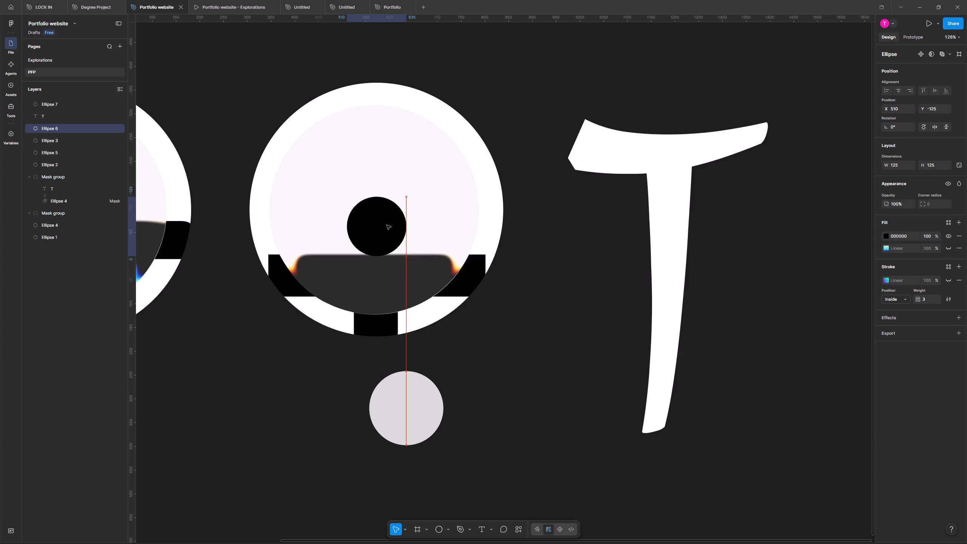
{"action": "left_click_drag", "start_coordinate": [387, 225], "coordinate": [384, 217]}
Move the black dot, glass circle and masked T group of the duplicated graphic up together by about 60 px.
{"action": "left_click", "coordinate": [423, 277], "text": "shift"}
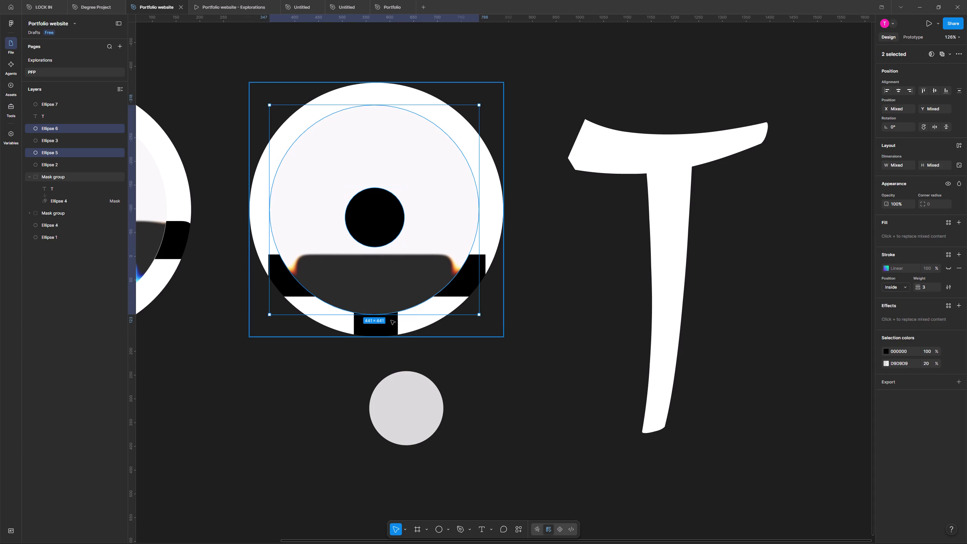
{"action": "left_click", "coordinate": [388, 331], "text": "shift"}
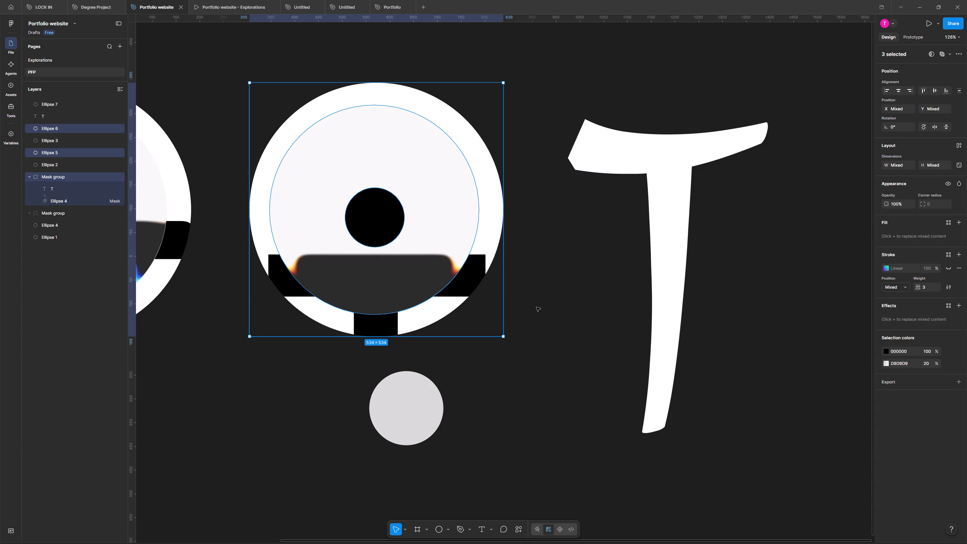
{"action": "key", "text": "shift+Up"}
{"action": "key", "text": "shift+Up"}
{"action": "key", "text": "shift+Up"}
{"action": "key", "text": "shift+Up"}
{"action": "key", "text": "shift+Up"}
{"action": "key", "text": "shift+Up"}
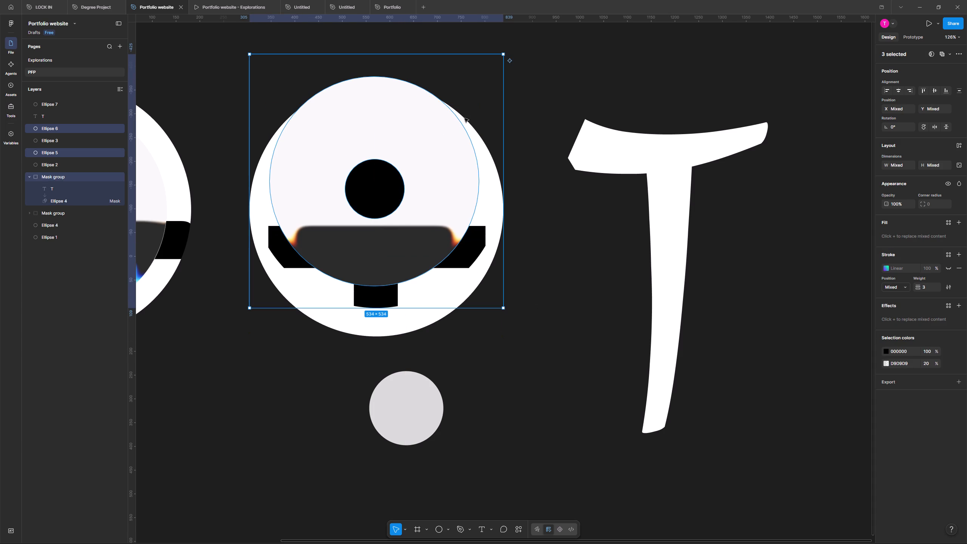
{"action": "left_click", "coordinate": [538, 145]}
Move the duplicate group's mask ellipse down over the white circle, to about X 315, Y -359.
{"action": "double_click", "coordinate": [395, 300]}
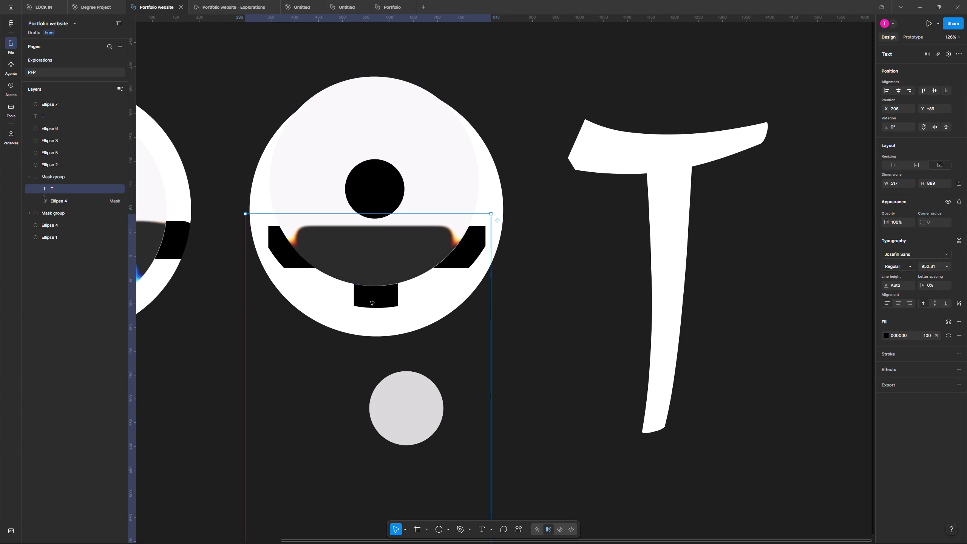
{"action": "left_click", "coordinate": [65, 202]}
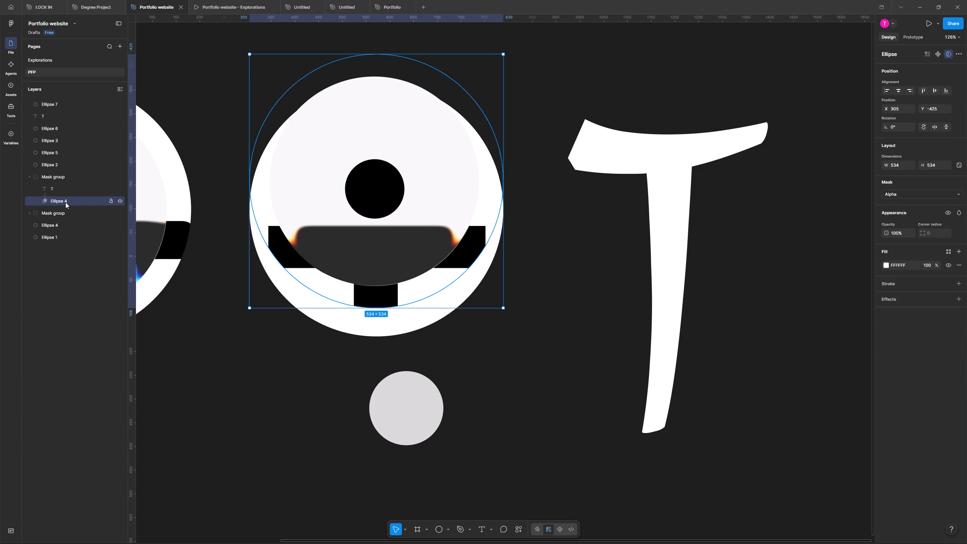
{"action": "left_click_drag", "start_coordinate": [419, 69], "coordinate": [423, 94]}
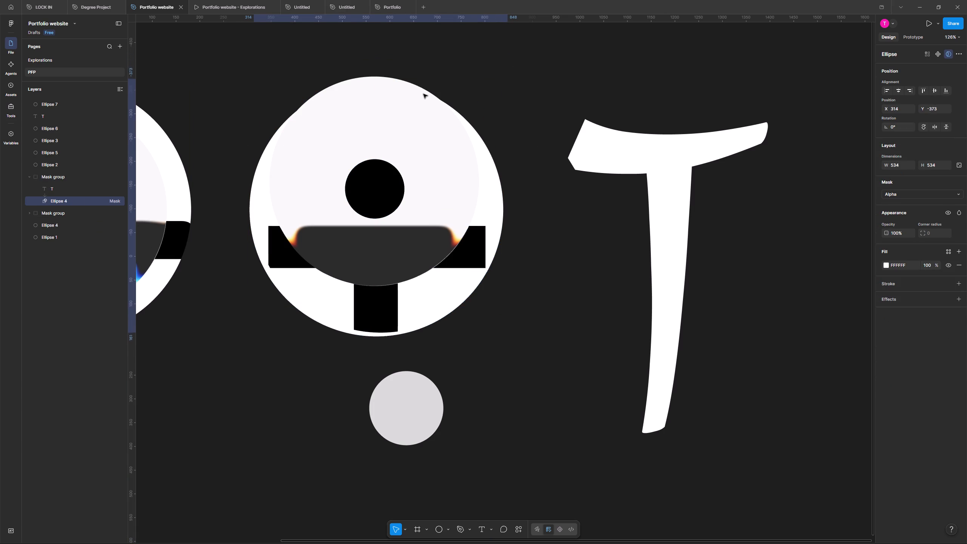
{"action": "left_click_drag", "start_coordinate": [423, 94], "coordinate": [424, 100]}
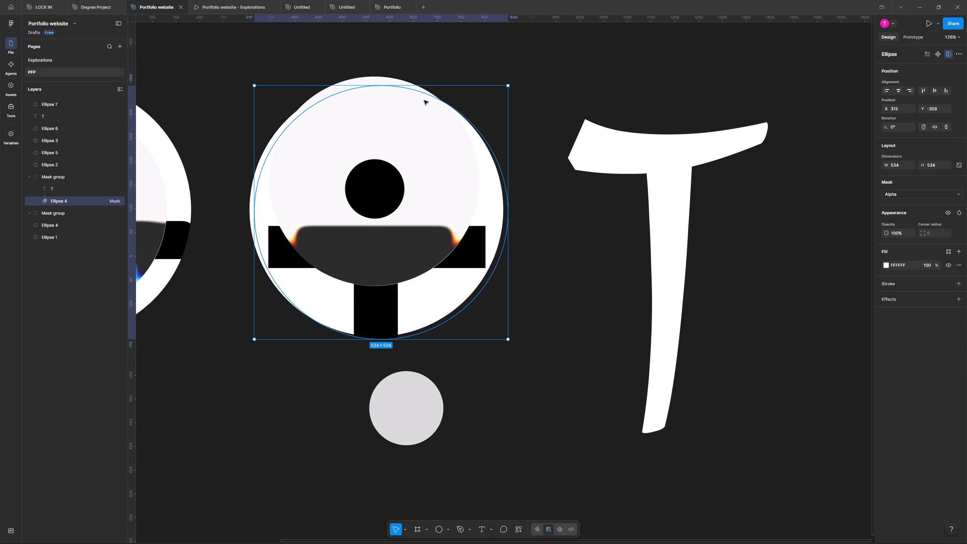
{"action": "left_click_drag", "start_coordinate": [424, 100], "coordinate": [424, 100]}
Resize the duplicated graphic's glass circle to about 347 × 347 and centre it horizontally on the dot at about X 395, Y -302.
{"action": "left_click", "coordinate": [371, 76]}
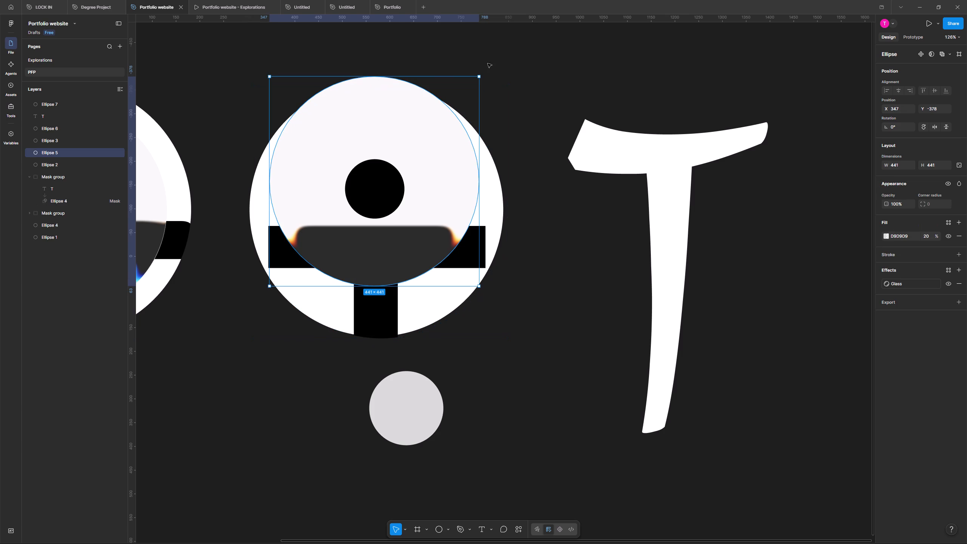
{"action": "left_click_drag", "start_coordinate": [479, 76], "coordinate": [434, 147], "text": "shift"}
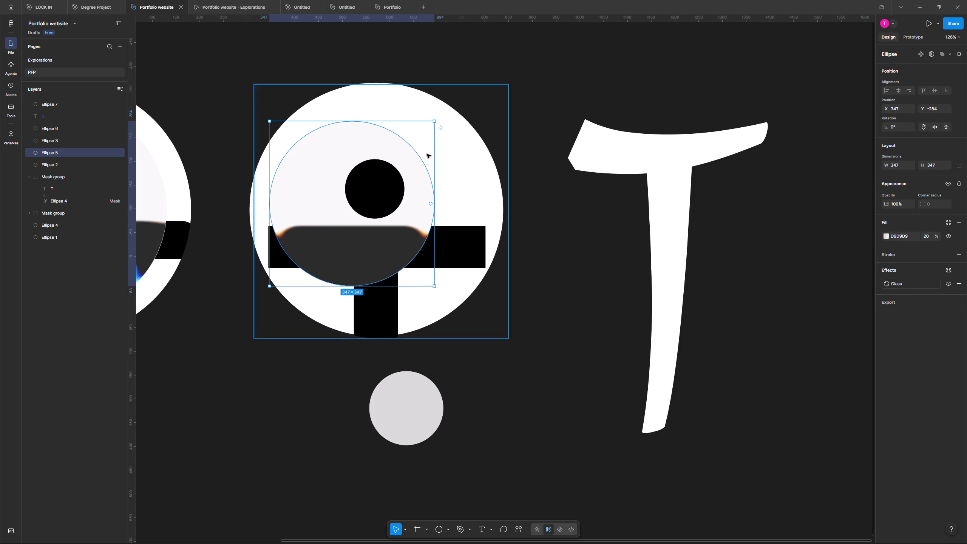
{"action": "left_click_drag", "start_coordinate": [365, 241], "coordinate": [386, 239]}
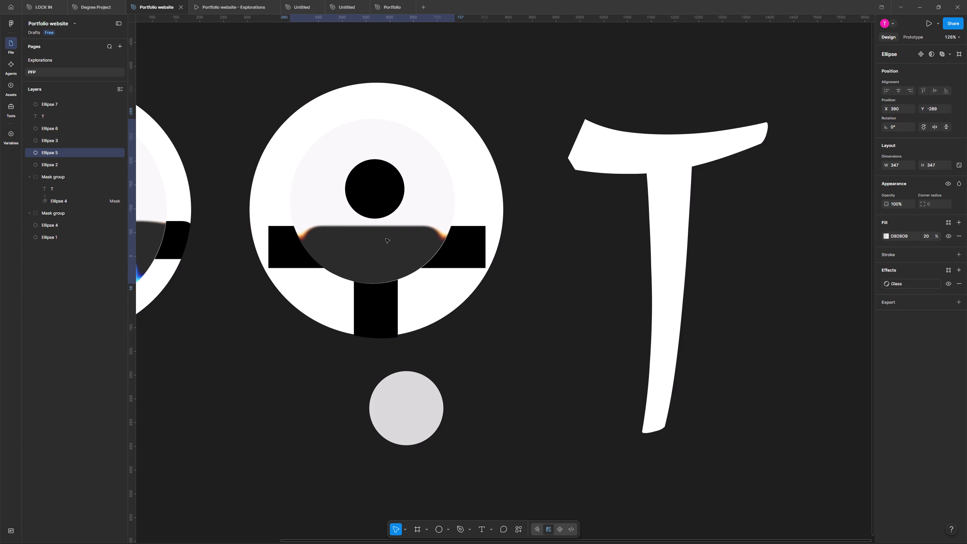
{"action": "left_click_drag", "start_coordinate": [386, 239], "coordinate": [386, 232]}
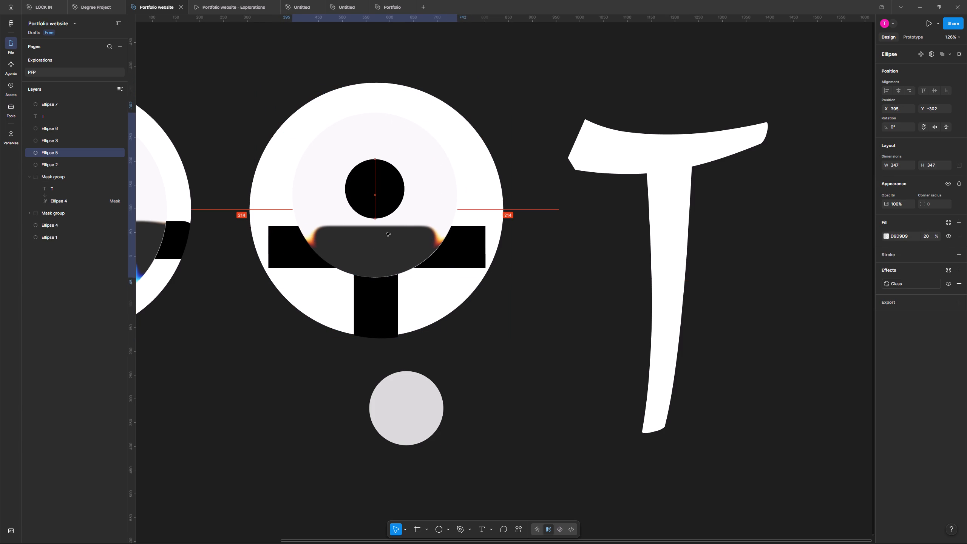
{"action": "left_click_drag", "start_coordinate": [386, 232], "coordinate": [387, 232]}
{"action": "left_click", "coordinate": [539, 179]}
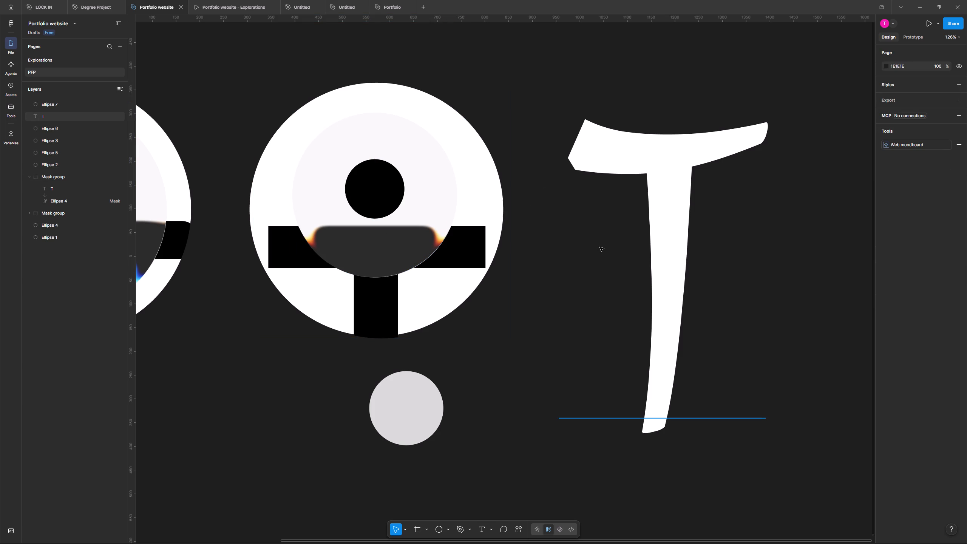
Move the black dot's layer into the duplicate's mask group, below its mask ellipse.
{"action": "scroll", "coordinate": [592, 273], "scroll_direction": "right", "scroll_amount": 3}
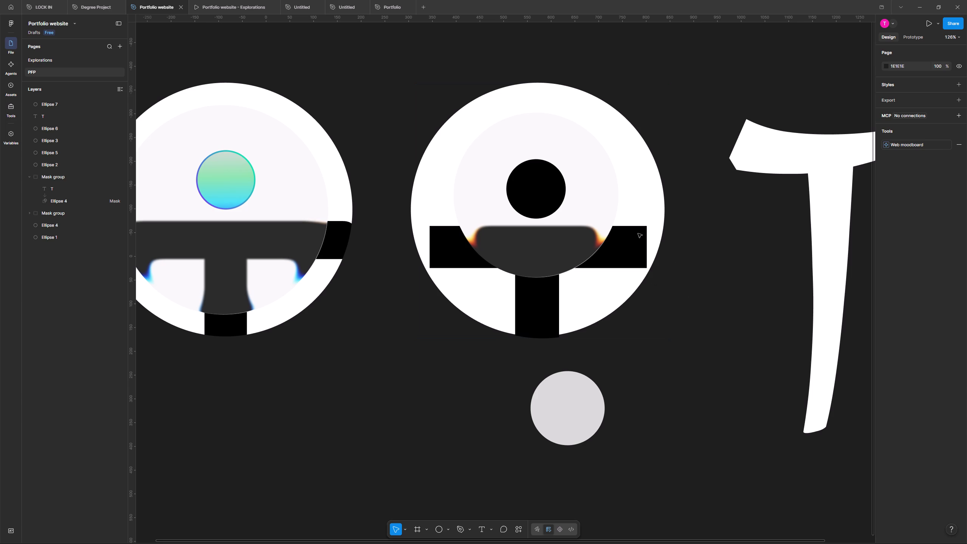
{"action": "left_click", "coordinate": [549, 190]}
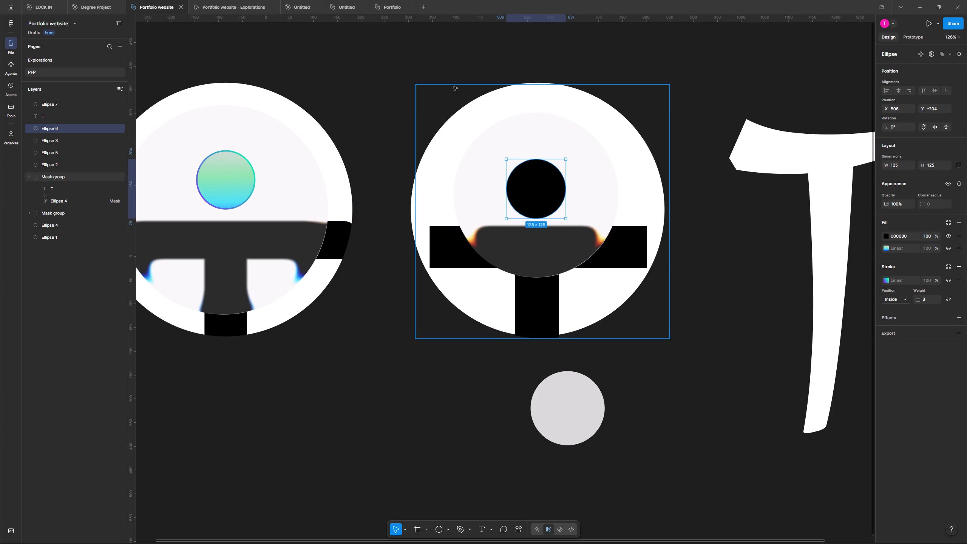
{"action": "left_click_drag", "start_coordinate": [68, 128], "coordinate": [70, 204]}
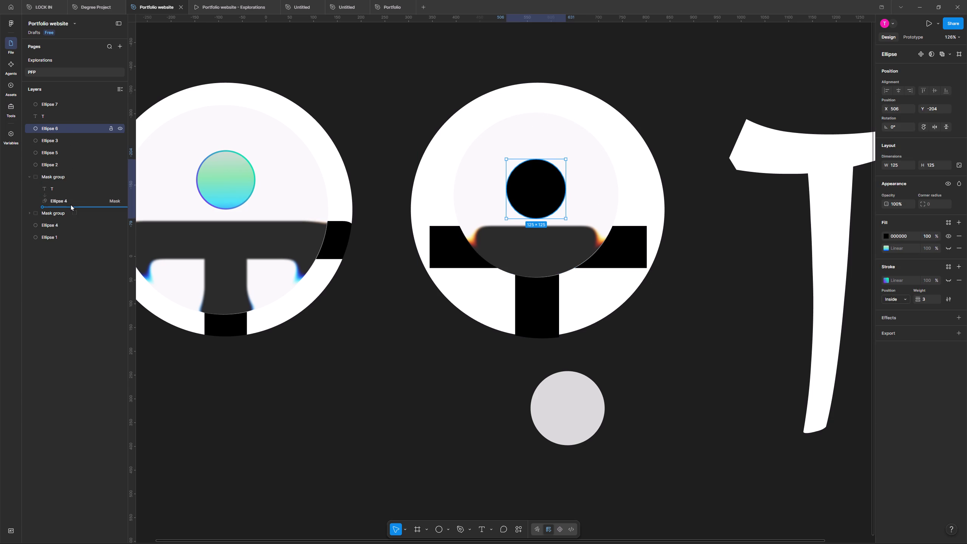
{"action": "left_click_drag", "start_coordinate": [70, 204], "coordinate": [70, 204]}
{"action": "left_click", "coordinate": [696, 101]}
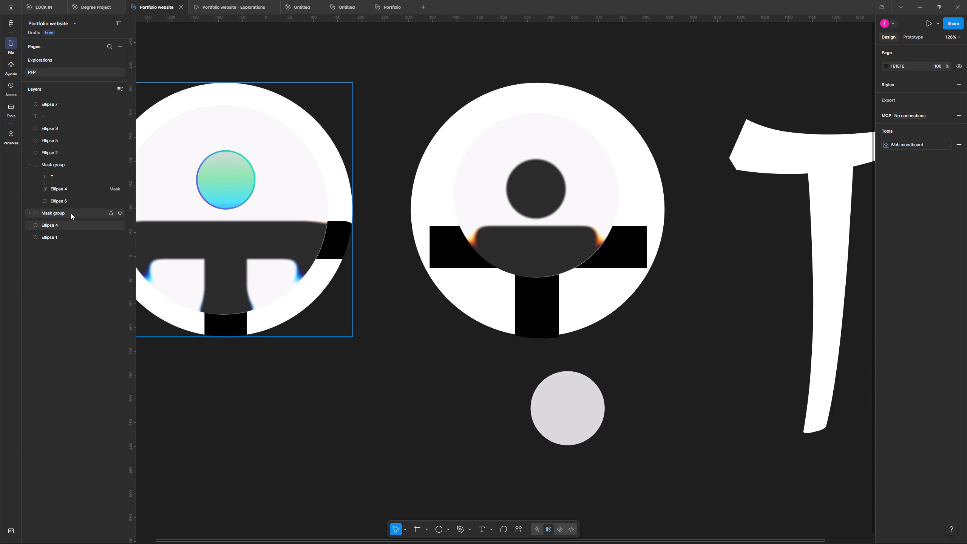
Take the dot's Ellipse 6 layer out of the mask group and place it directly beneath that group.
{"action": "left_click", "coordinate": [71, 201]}
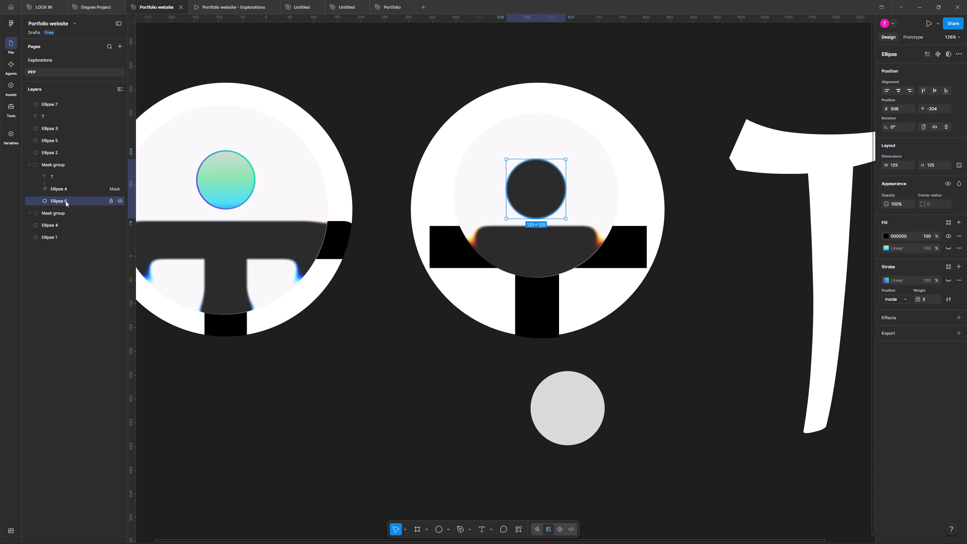
{"action": "left_click", "coordinate": [29, 163]}
{"action": "left_click", "coordinate": [29, 163]}
{"action": "left_click_drag", "start_coordinate": [61, 199], "coordinate": [57, 158]}
{"action": "left_click", "coordinate": [29, 176]}
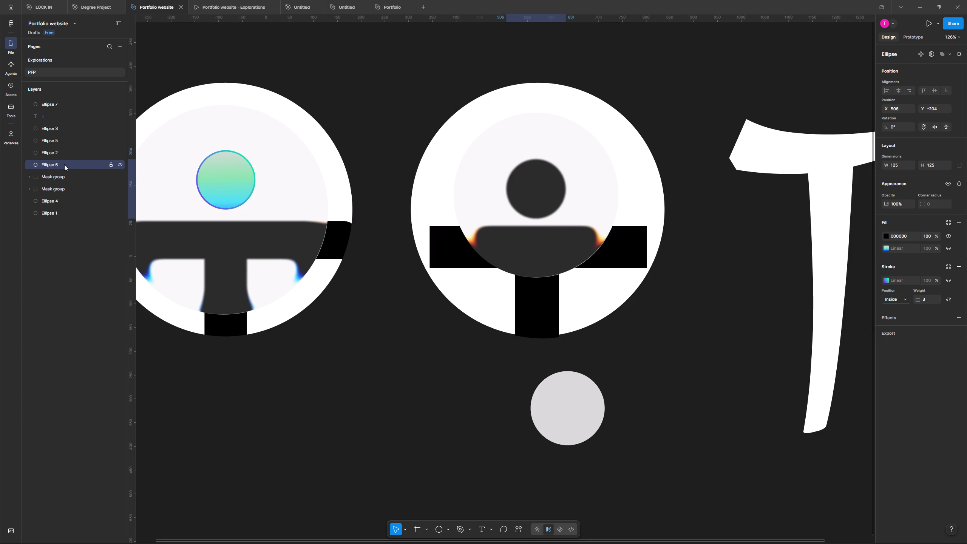
{"action": "left_click_drag", "start_coordinate": [64, 164], "coordinate": [64, 183]}
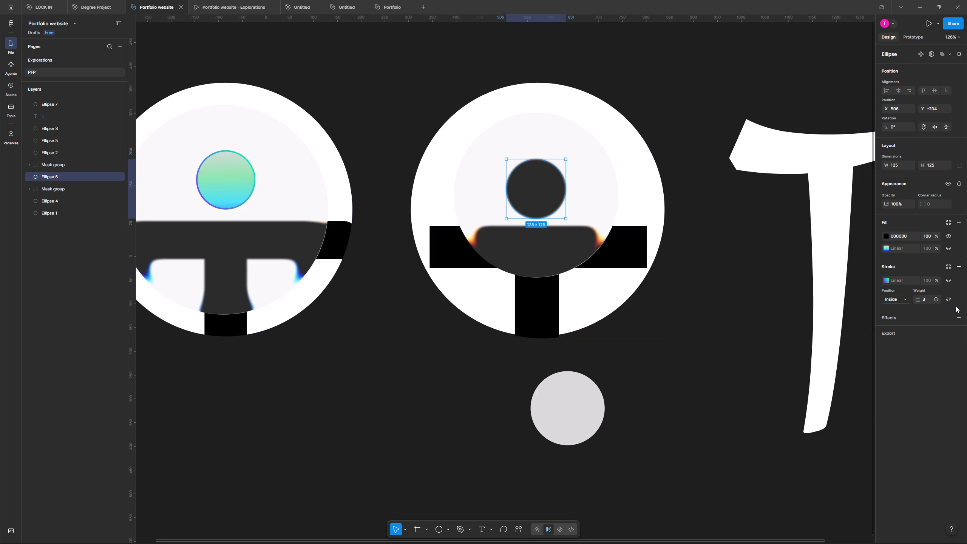
Add a 20% linear gradient fill running from red FF0000 to dark red 990000 over the dot's black fill.
{"action": "left_click", "coordinate": [958, 223]}
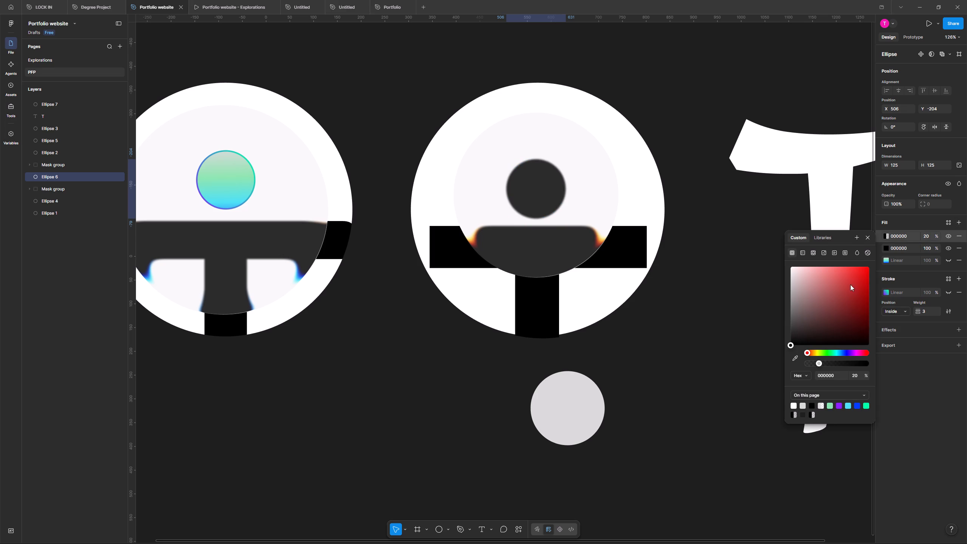
{"action": "left_click_drag", "start_coordinate": [837, 290], "coordinate": [867, 258]}
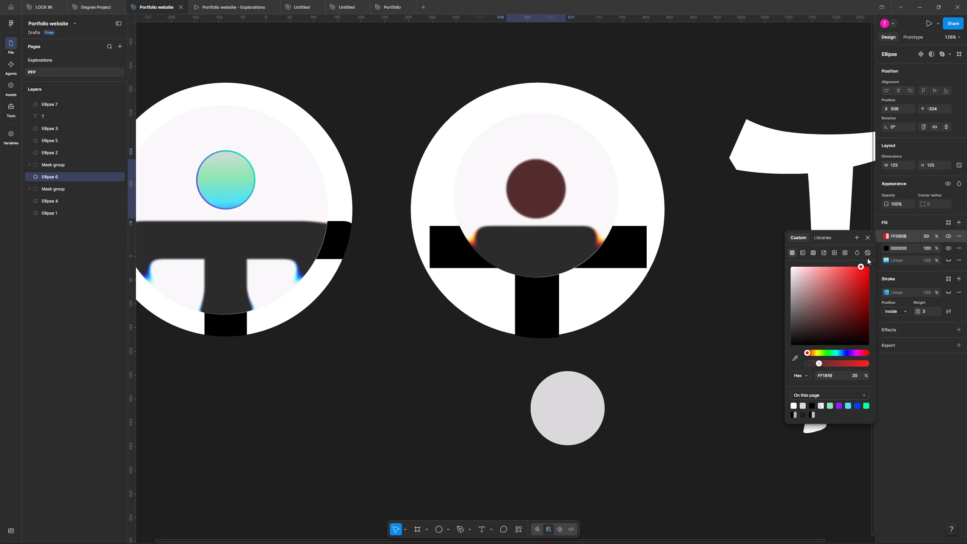
{"action": "left_click_drag", "start_coordinate": [867, 258], "coordinate": [871, 257]}
{"action": "double_click", "coordinate": [805, 252]}
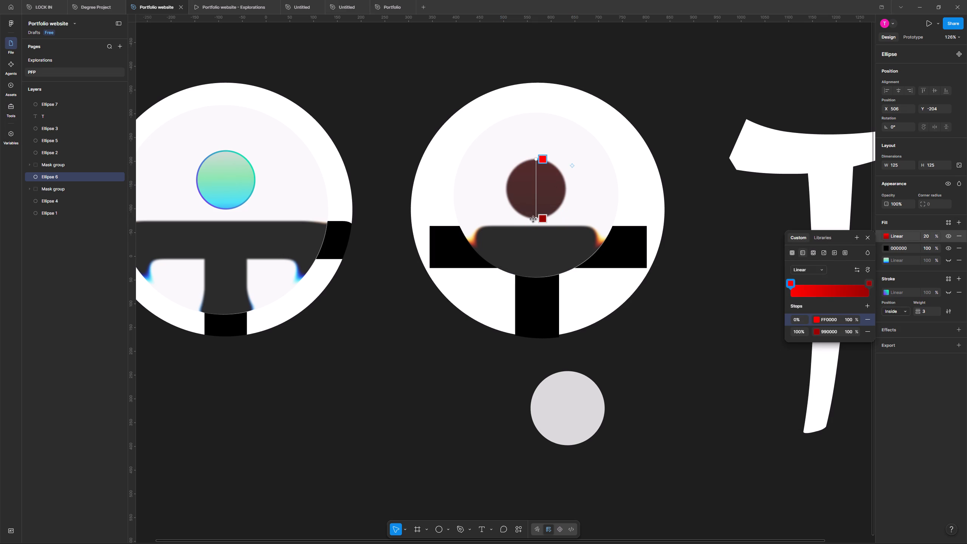
Set the opacity of the gradient's dark red 990000 end stop to 0%.
{"action": "left_click", "coordinate": [853, 333]}
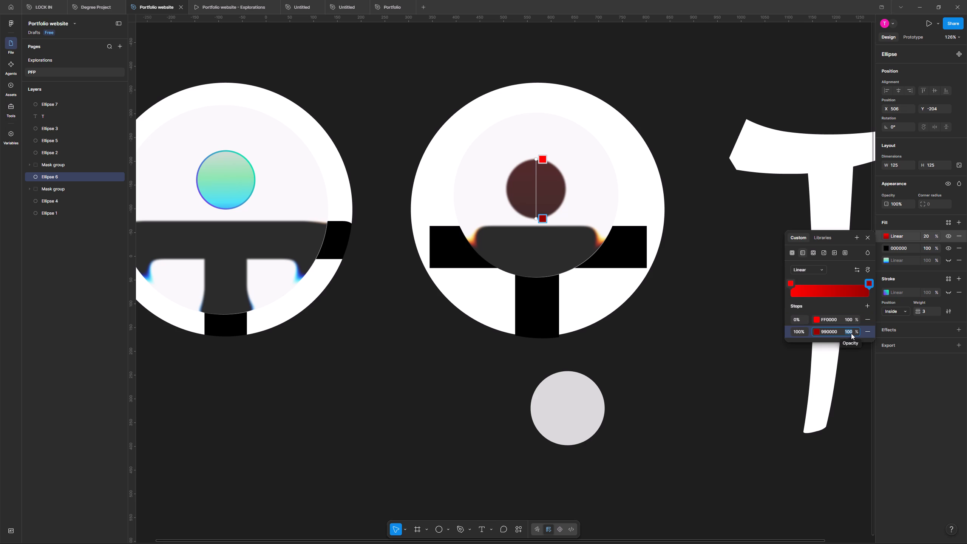
{"action": "key", "text": "BackSpace"}
{"action": "type", "text": "100"}
{"action": "key", "text": "Return"}
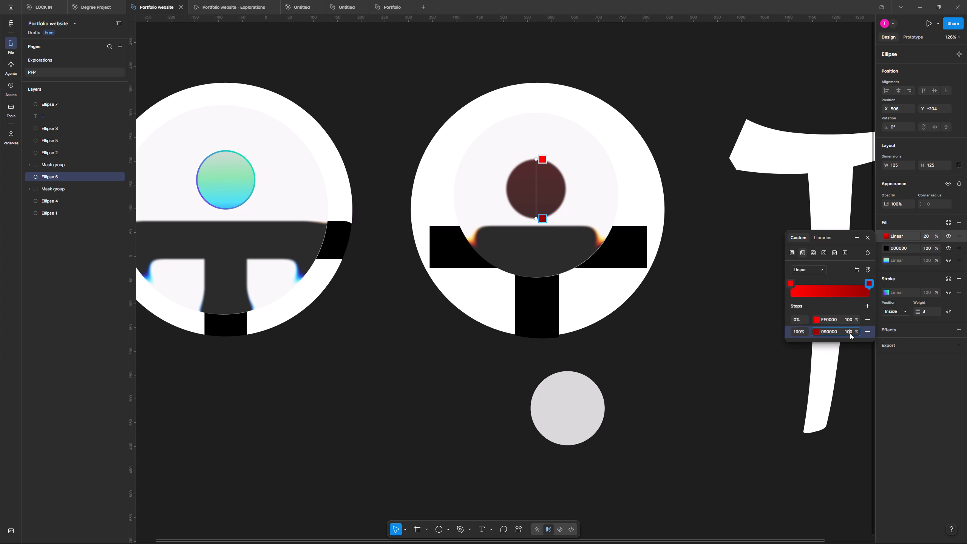
{"action": "left_click", "coordinate": [850, 333]}
{"action": "key", "text": "0"}
{"action": "key", "text": "Return"}
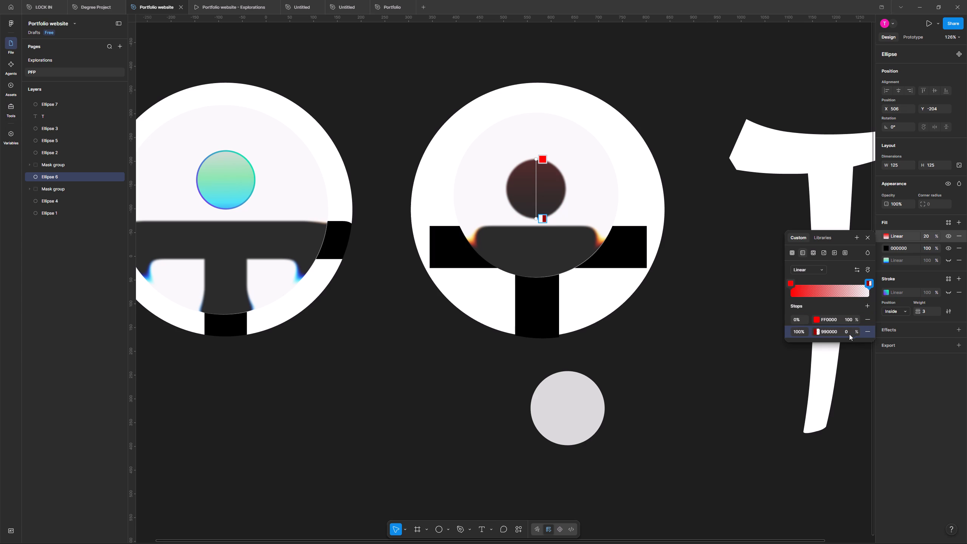
Angle the dot's red gradient diagonally, starting at its upper-right edge and ending just beyond its lower-left edge.
{"action": "left_click_drag", "start_coordinate": [536, 158], "coordinate": [569, 159]}
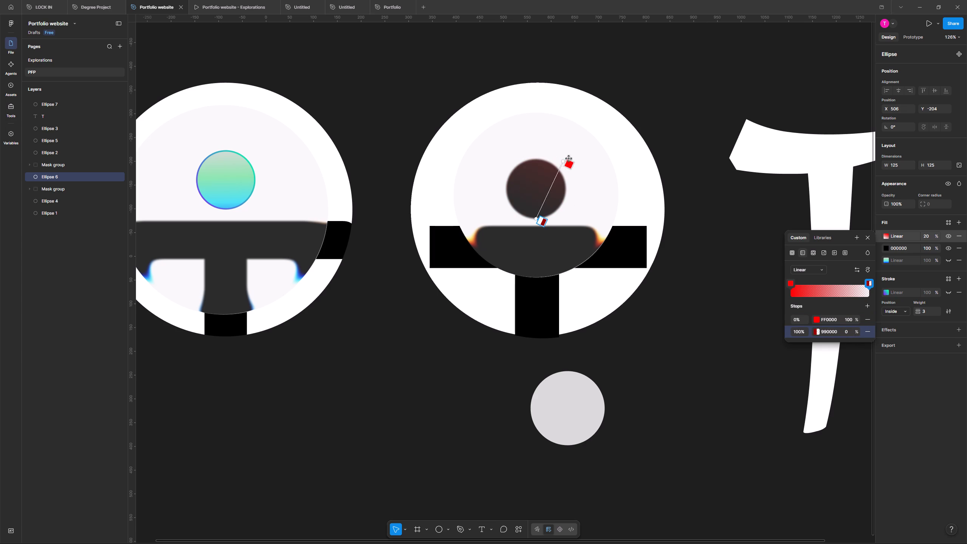
{"action": "left_click_drag", "start_coordinate": [569, 159], "coordinate": [563, 169]}
{"action": "left_click_drag", "start_coordinate": [535, 216], "coordinate": [498, 227]}
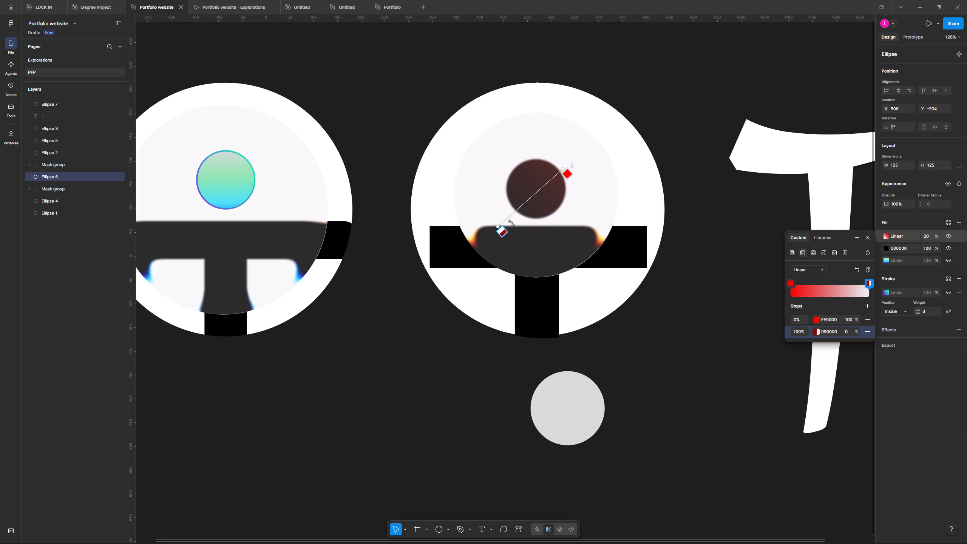
{"action": "double_click", "coordinate": [671, 156]}
Add a solid black 000000 fill at 100% opacity over the green-blue gradient of the original graphic's dot.
{"action": "left_click", "coordinate": [577, 229]}
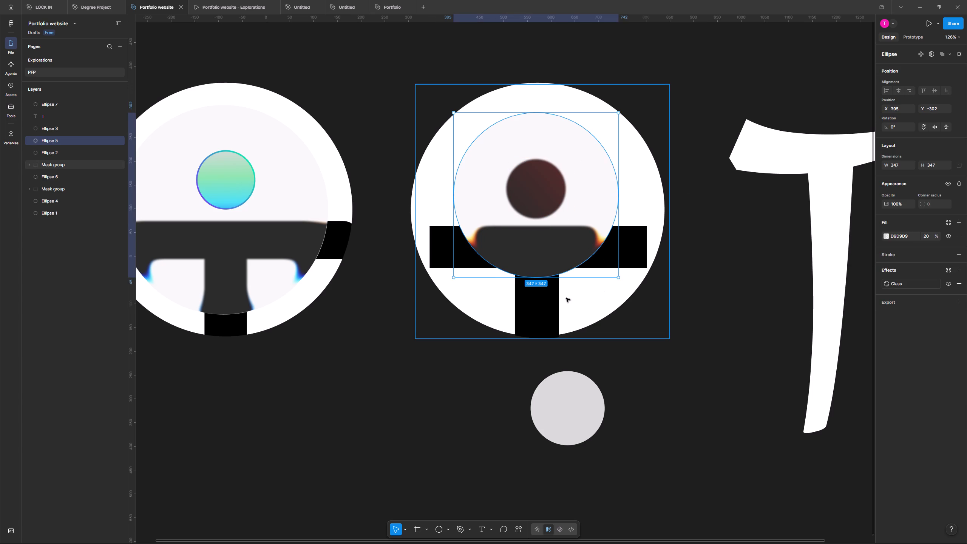
{"action": "key", "text": "space"}
{"action": "key", "text": "space"}
{"action": "key", "text": "space"}
{"action": "left_click_drag", "start_coordinate": [244, 260], "coordinate": [340, 280]}
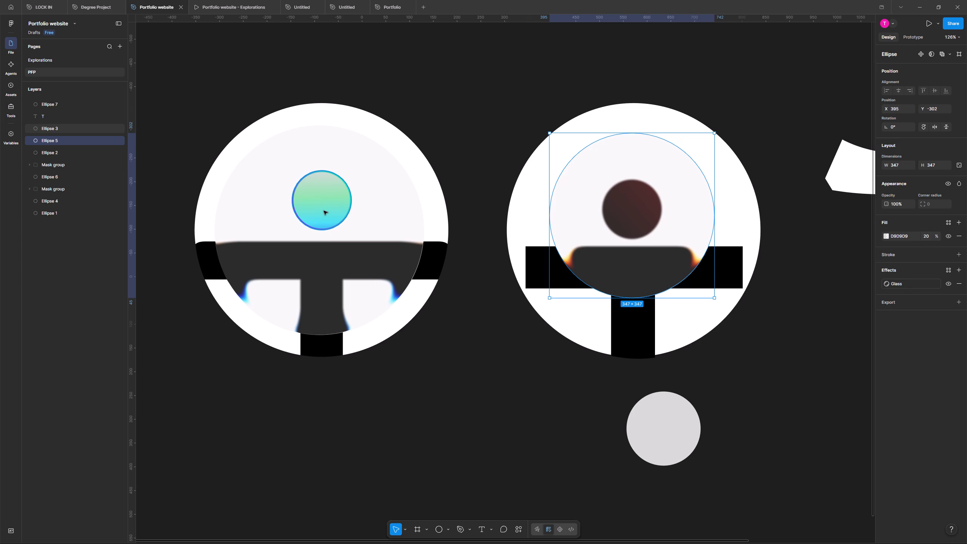
{"action": "left_click", "coordinate": [324, 211]}
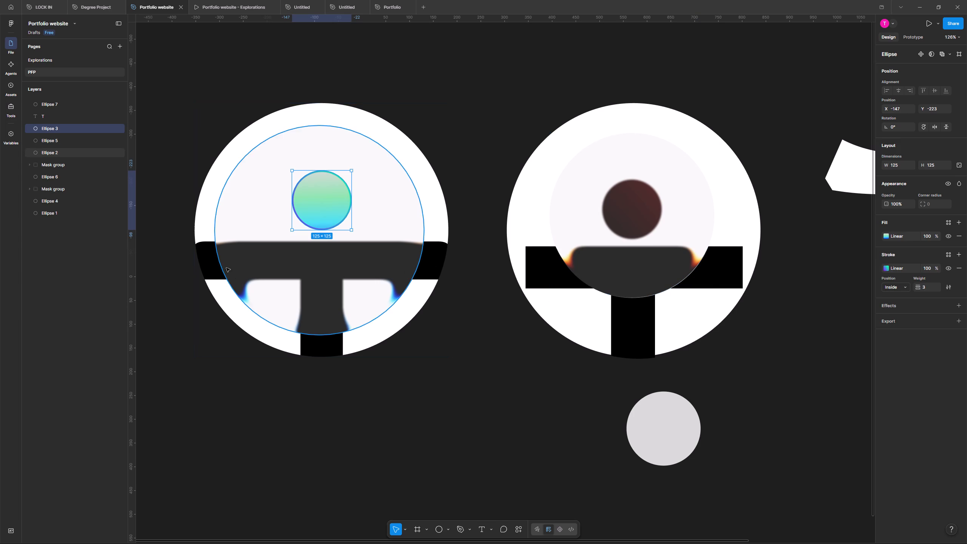
{"action": "left_click", "coordinate": [385, 126]}
{"action": "double_click", "coordinate": [315, 214]}
{"action": "double_click", "coordinate": [479, 179]}
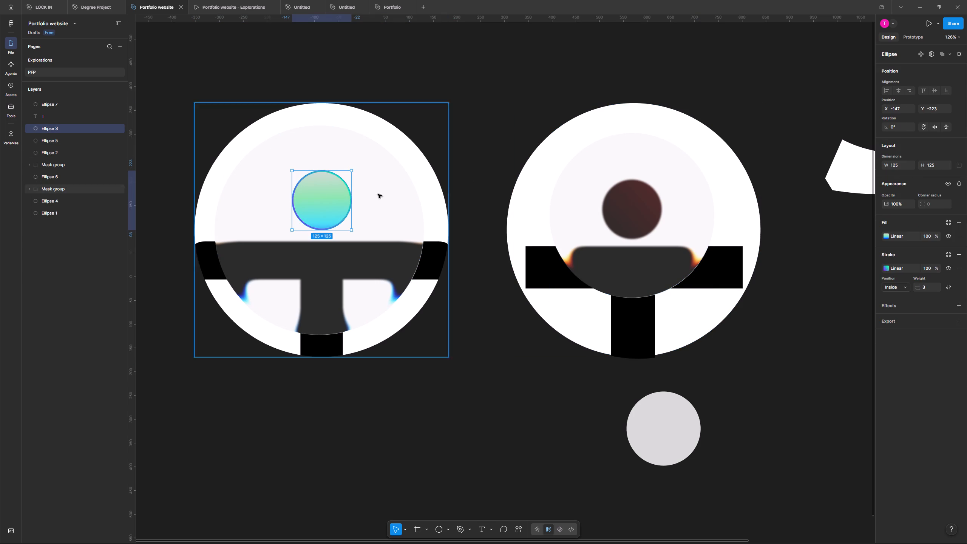
{"action": "double_click", "coordinate": [456, 153]}
{"action": "double_click", "coordinate": [335, 198]}
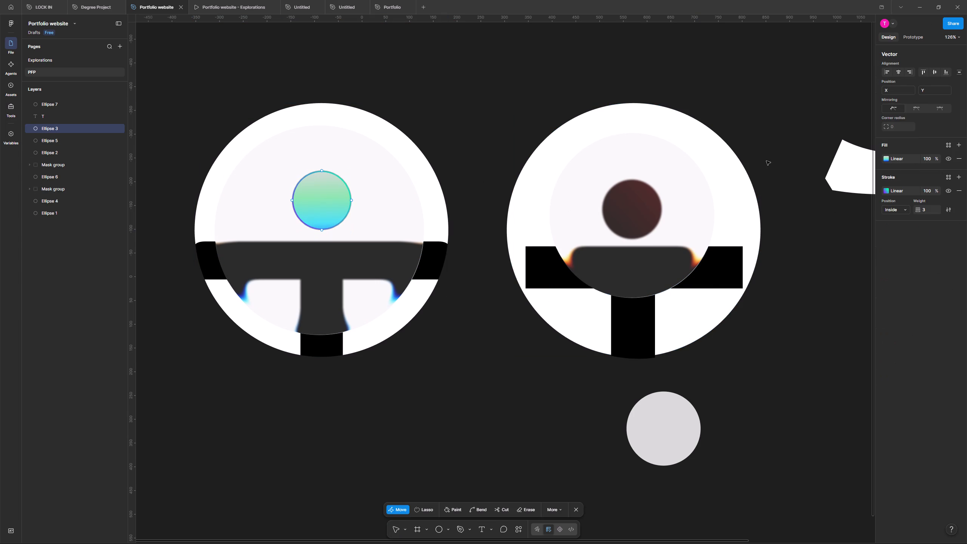
{"action": "left_click", "coordinate": [959, 145]}
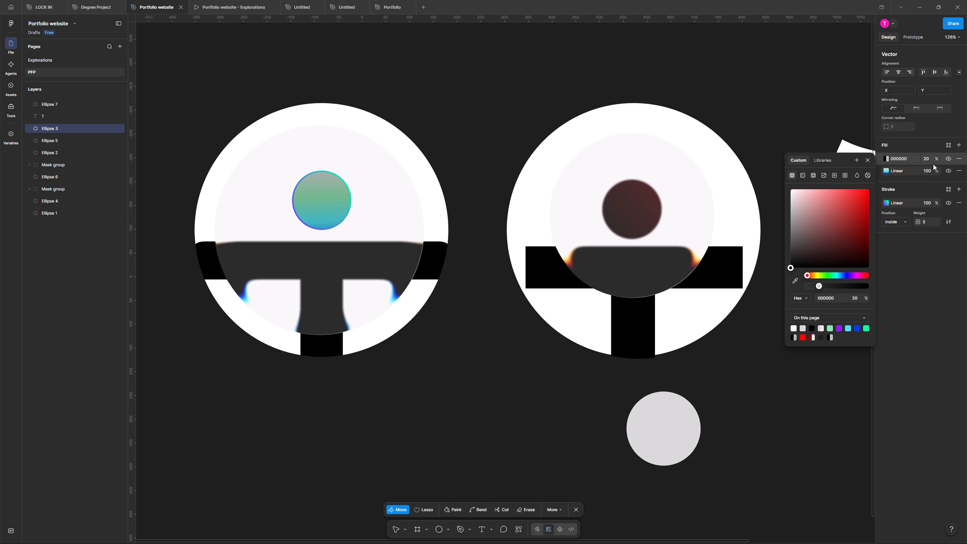
{"action": "left_click", "coordinate": [928, 161]}
{"action": "key", "text": "BackSpace"}
{"action": "type", "text": "100"}
{"action": "key", "text": "Return"}
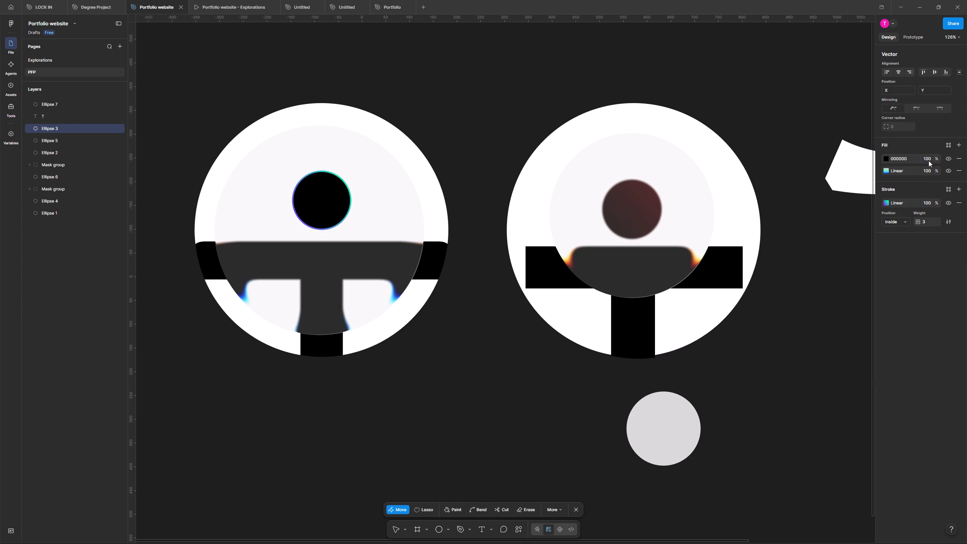
Remove the original dot's underlying linear gradient fill and its gradient stroke.
{"action": "left_click", "coordinate": [955, 172]}
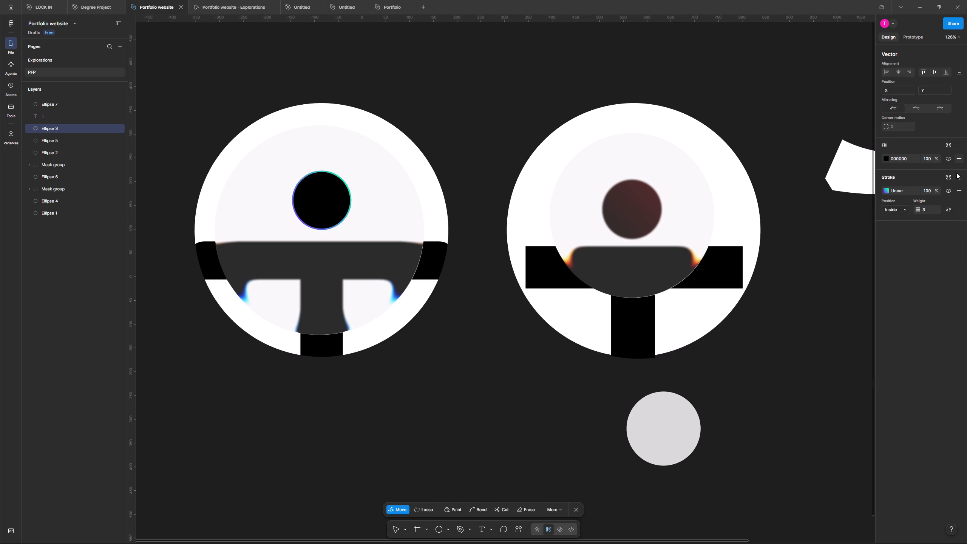
{"action": "left_click", "coordinate": [958, 191]}
Shift the original graphic's black dot slightly down to about Y -216.5 and leave vector editing.
{"action": "left_click", "coordinate": [333, 210]}
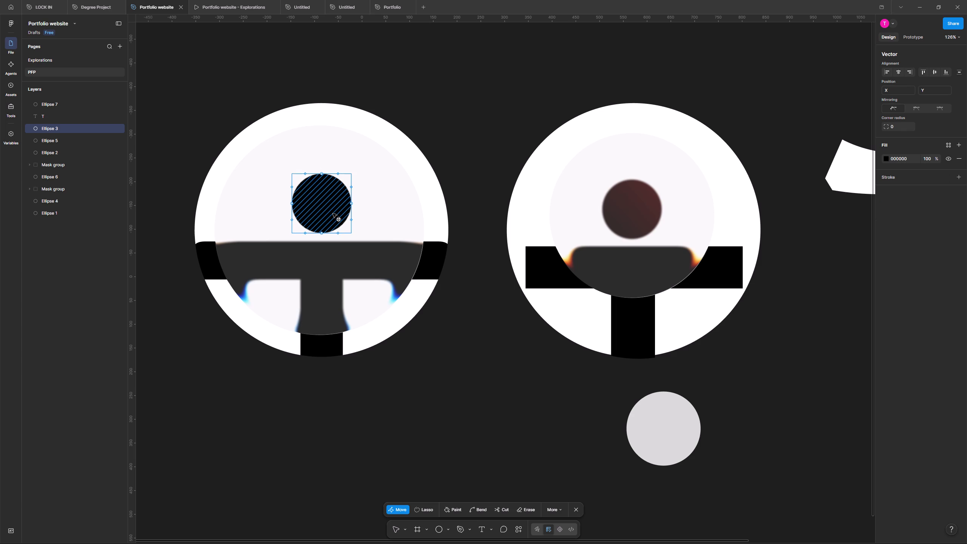
{"action": "left_click", "coordinate": [456, 128]}
{"action": "triple_click", "coordinate": [474, 133]}
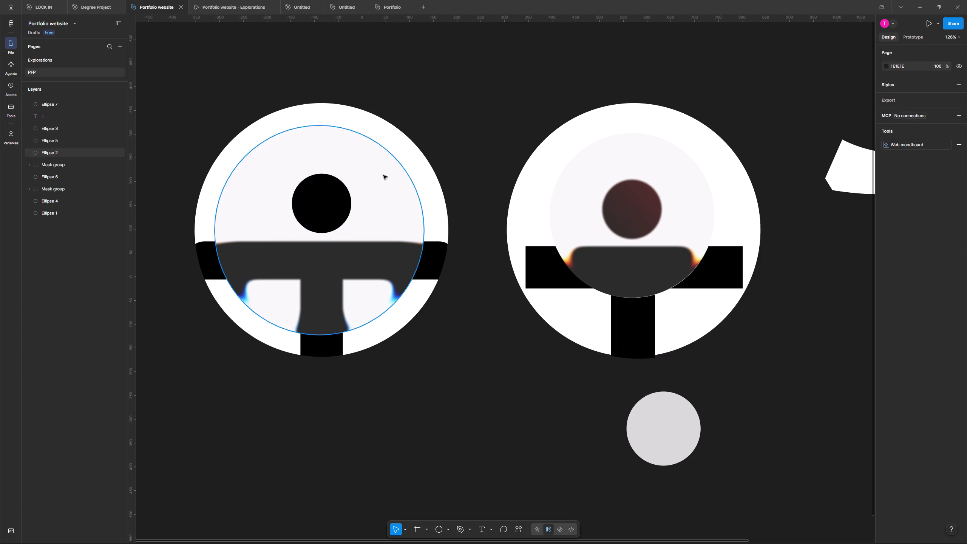
Move the black dot's Ellipse 3 layer directly beneath the Ellipse 2 glass circle, above the mask group.
{"action": "left_click", "coordinate": [329, 193]}
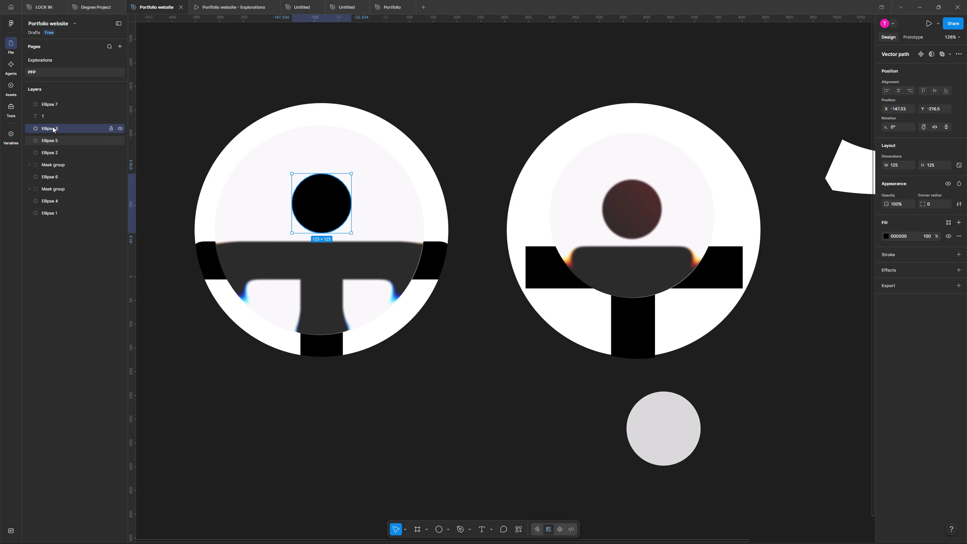
{"action": "left_click_drag", "start_coordinate": [53, 127], "coordinate": [53, 158]}
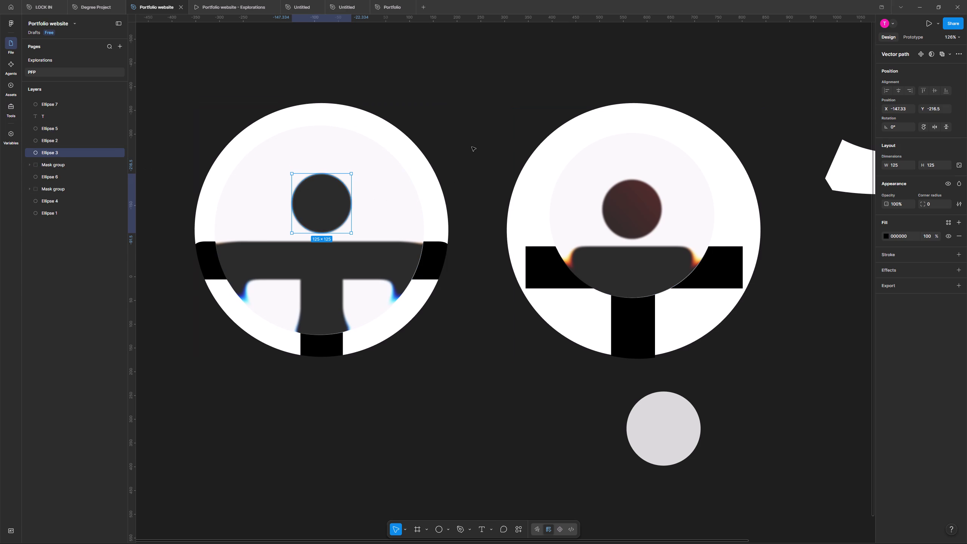
{"action": "left_click", "coordinate": [472, 147]}
{"action": "left_click", "coordinate": [53, 151]}
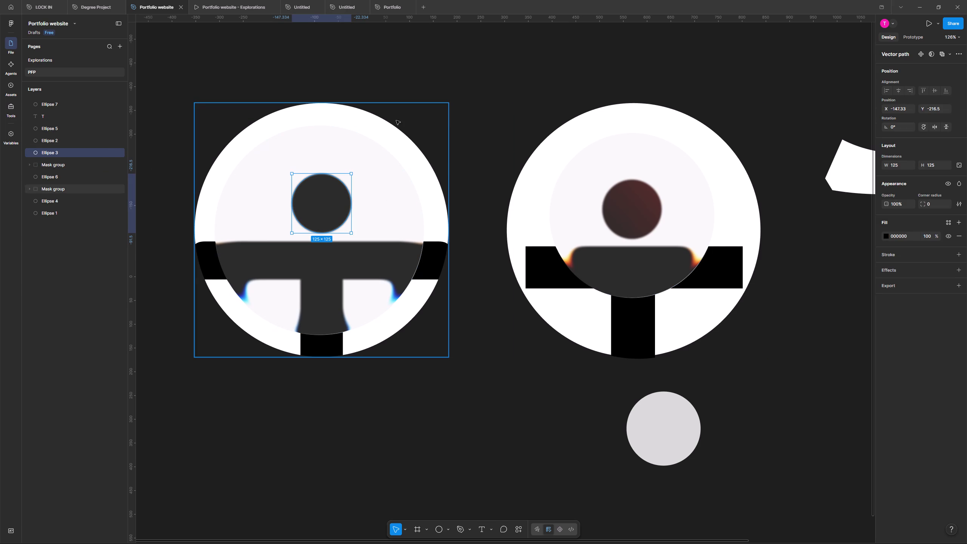
{"action": "left_click", "coordinate": [472, 102]}
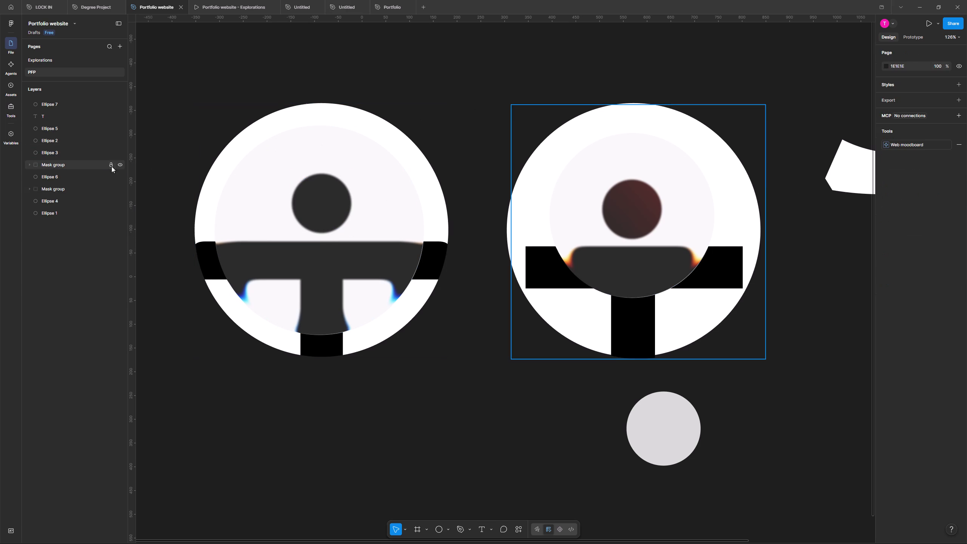
Scale the original graphic's masked T down to about 543 × 1290 and reposition it at about X -358, Y -345.
{"action": "double_click", "coordinate": [429, 253]}
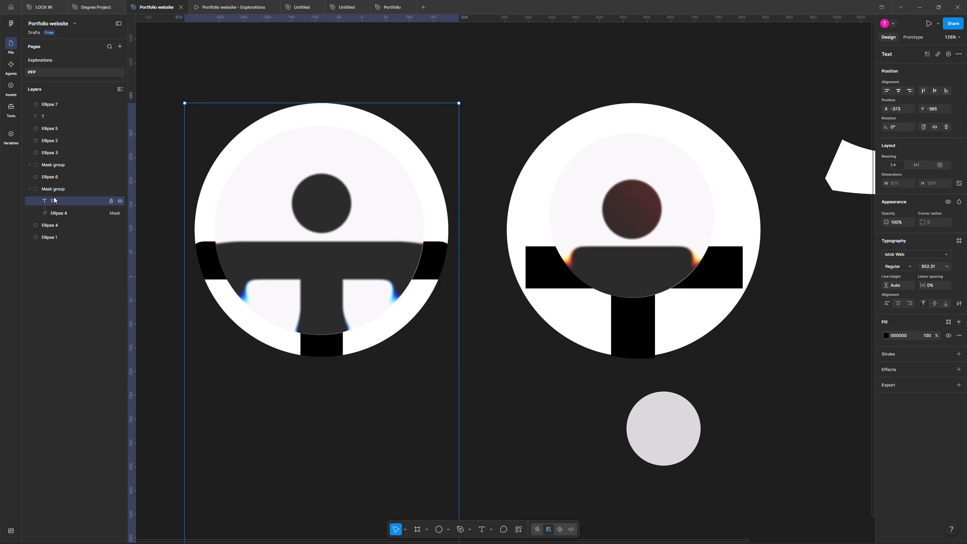
{"action": "left_click", "coordinate": [29, 189]}
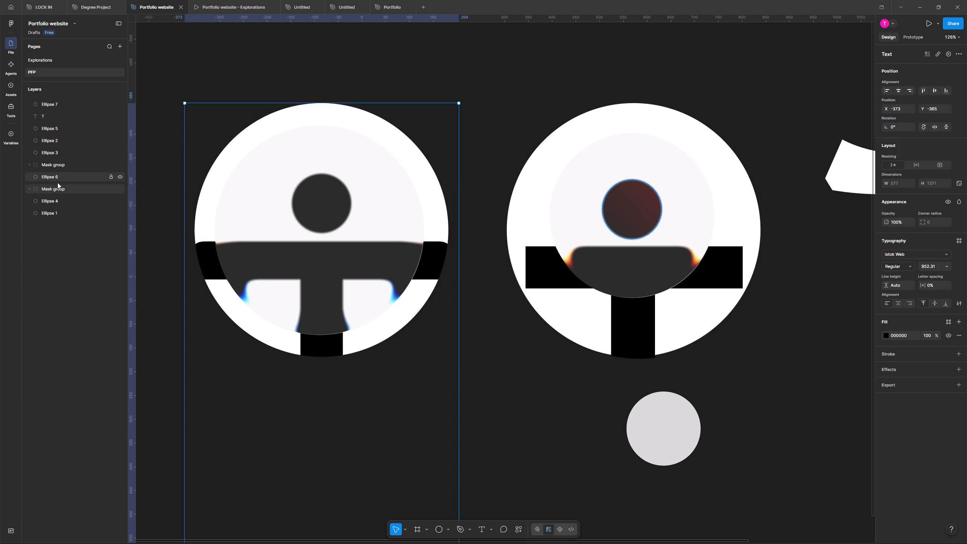
{"action": "left_click", "coordinate": [29, 189]}
{"action": "left_click", "coordinate": [59, 201]}
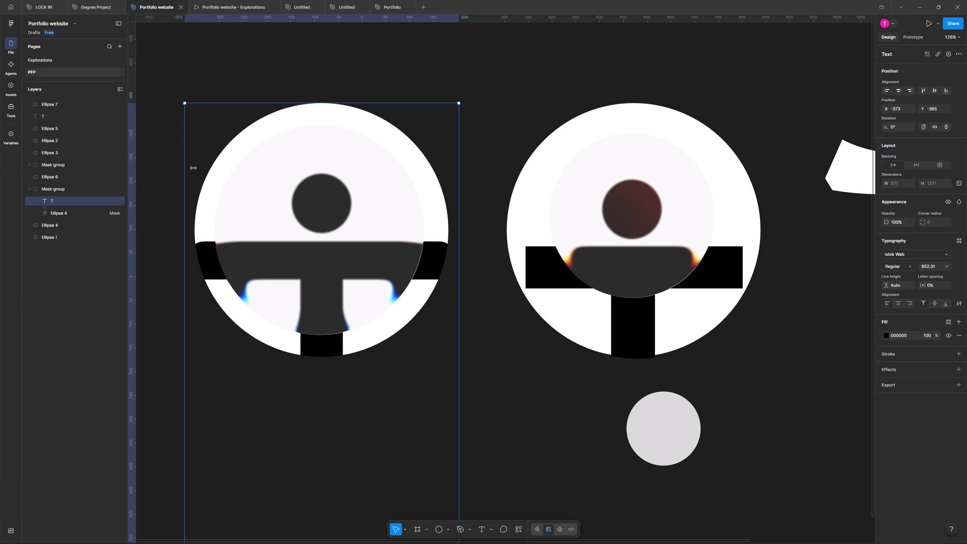
{"action": "key", "text": "k"}
{"action": "left_click_drag", "start_coordinate": [461, 102], "coordinate": [440, 127]}
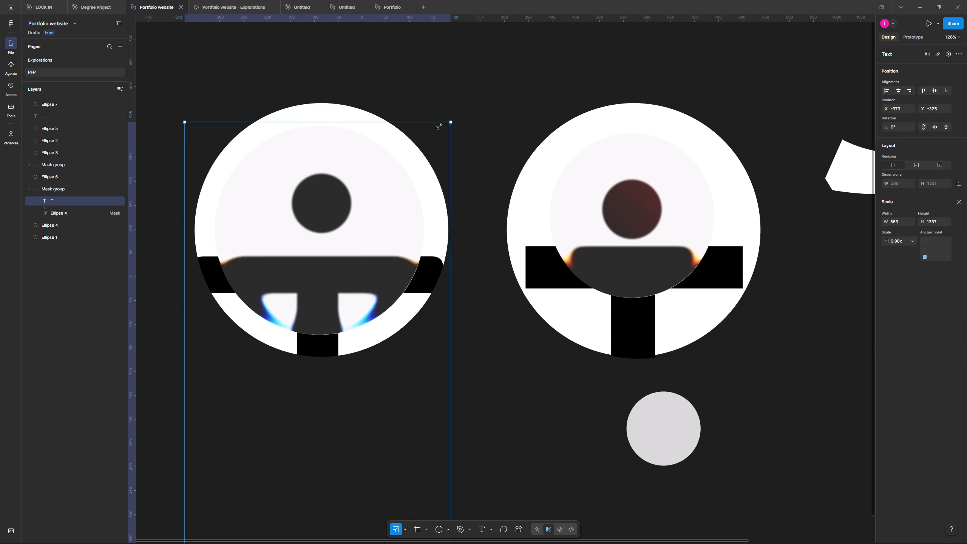
{"action": "left_click_drag", "start_coordinate": [440, 127], "coordinate": [429, 142]}
{"action": "left_click_drag", "start_coordinate": [322, 346], "coordinate": [328, 327]}
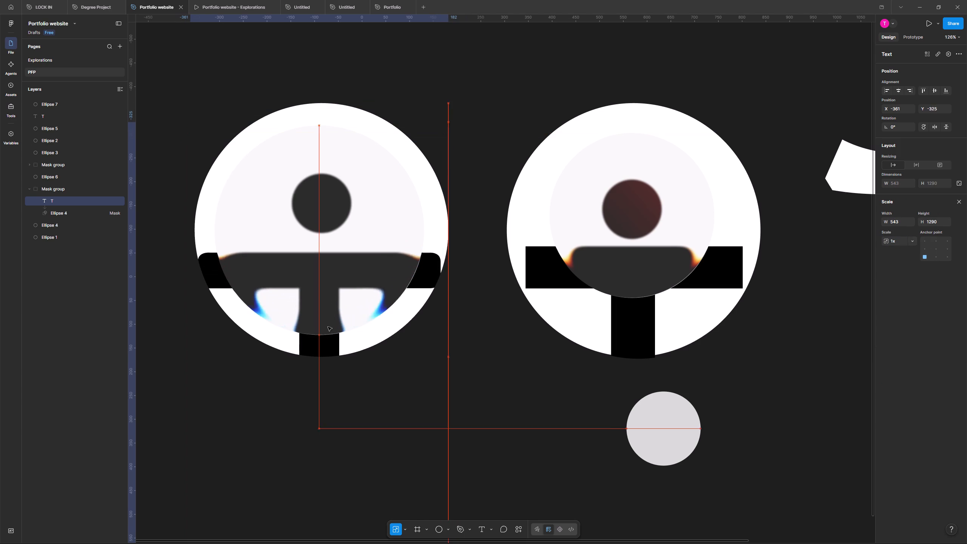
{"action": "left_click_drag", "start_coordinate": [328, 327], "coordinate": [329, 317]}
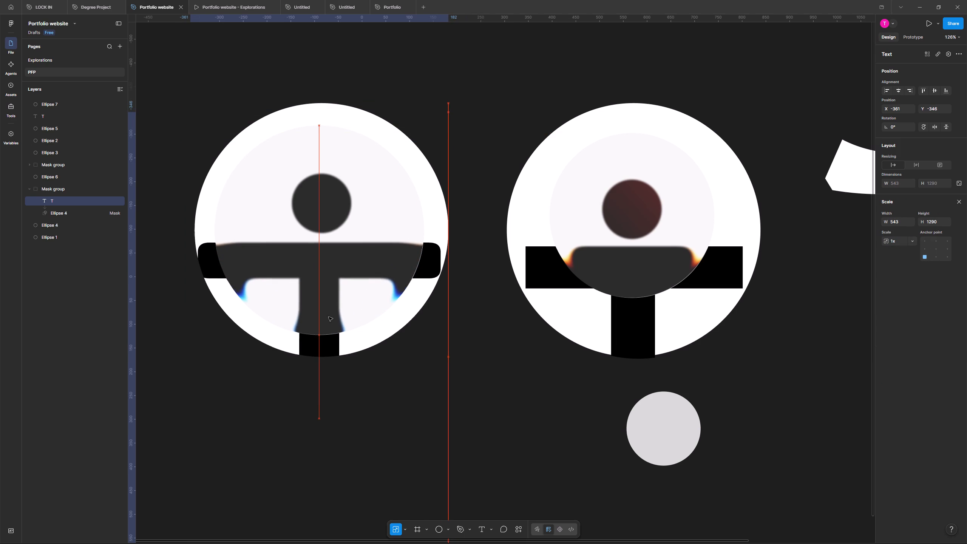
{"action": "left_click_drag", "start_coordinate": [329, 317], "coordinate": [329, 317]}
Move the duplicate graphic's glass circle, Ellipse 5, down to X 395, Y -265.
{"action": "key", "text": "space"}
{"action": "left_click_drag", "start_coordinate": [833, 287], "coordinate": [732, 307]}
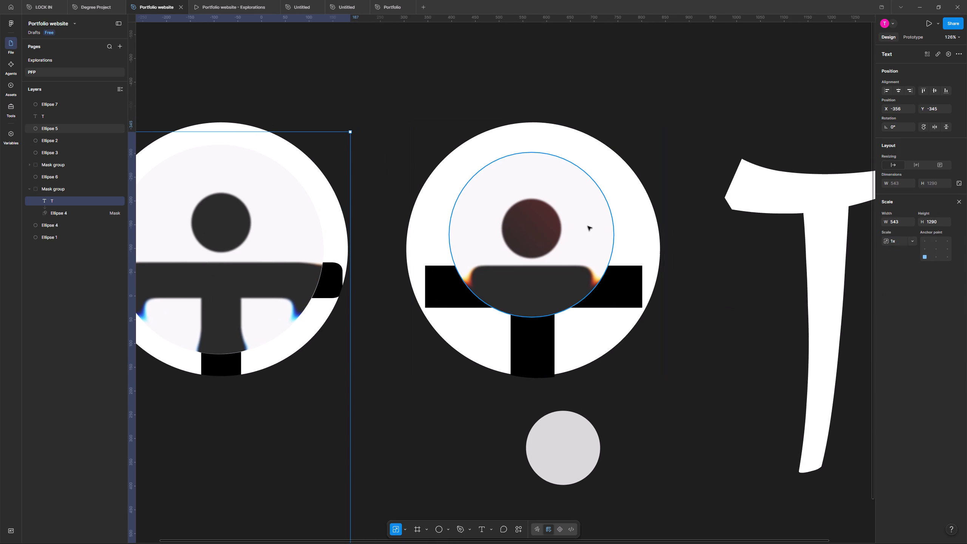
{"action": "left_click", "coordinate": [590, 226]}
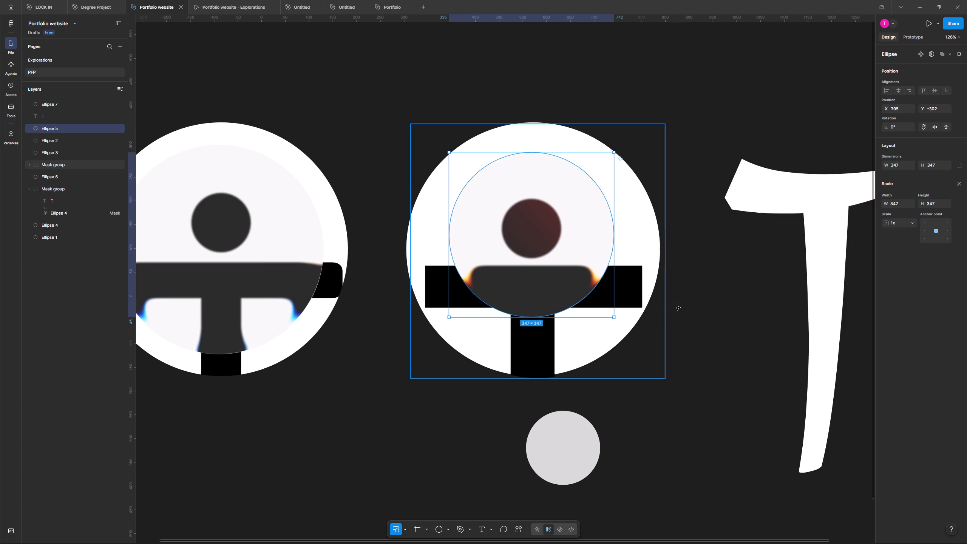
{"action": "left_click", "coordinate": [701, 321]}
{"action": "key", "text": "space"}
{"action": "key", "text": "space"}
{"action": "key", "text": "space"}
{"action": "key", "text": "space"}
{"action": "key", "text": "space"}
{"action": "key", "text": "space"}
{"action": "key", "text": "space"}
{"action": "key", "text": "space"}
{"action": "key", "text": "space"}
{"action": "key", "text": "space"}
{"action": "key", "text": "space"}
{"action": "key", "text": "space"}
{"action": "left_click_drag", "start_coordinate": [712, 326], "coordinate": [640, 298]}
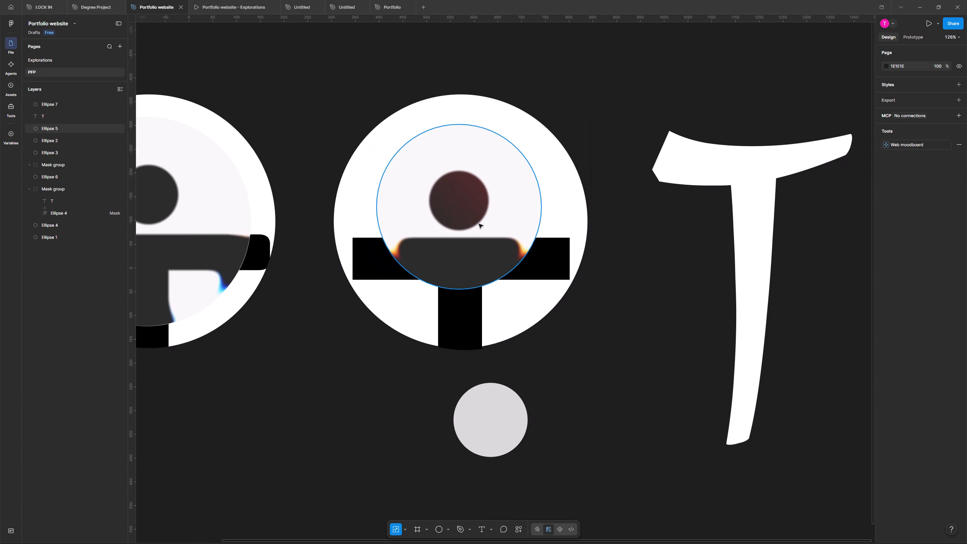
{"action": "left_click", "coordinate": [479, 224]}
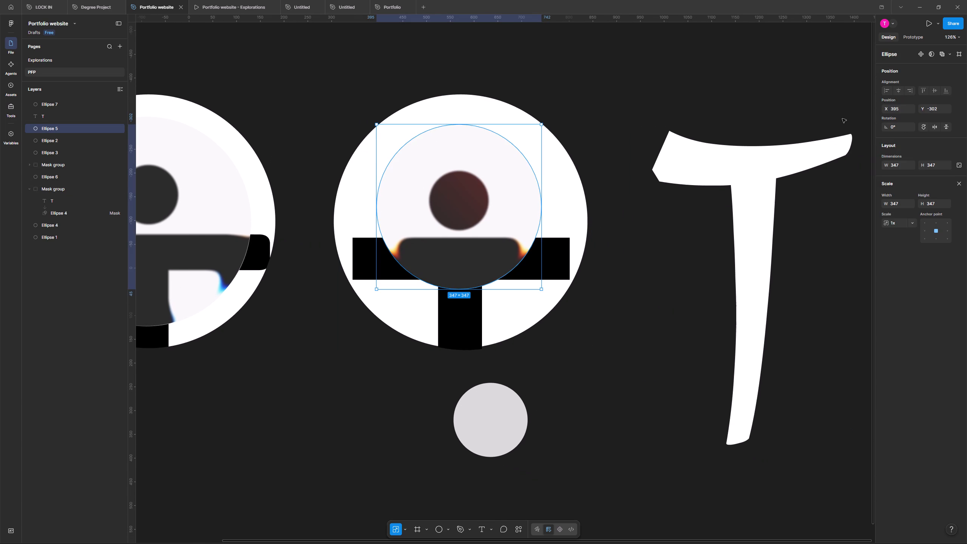
{"action": "left_click_drag", "start_coordinate": [508, 205], "coordinate": [507, 219]}
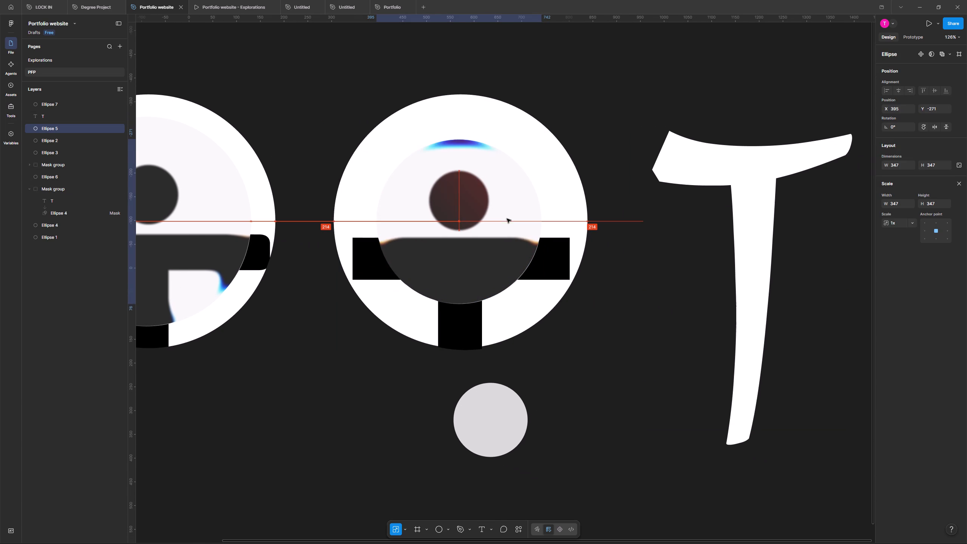
{"action": "left_click_drag", "start_coordinate": [507, 219], "coordinate": [509, 223]}
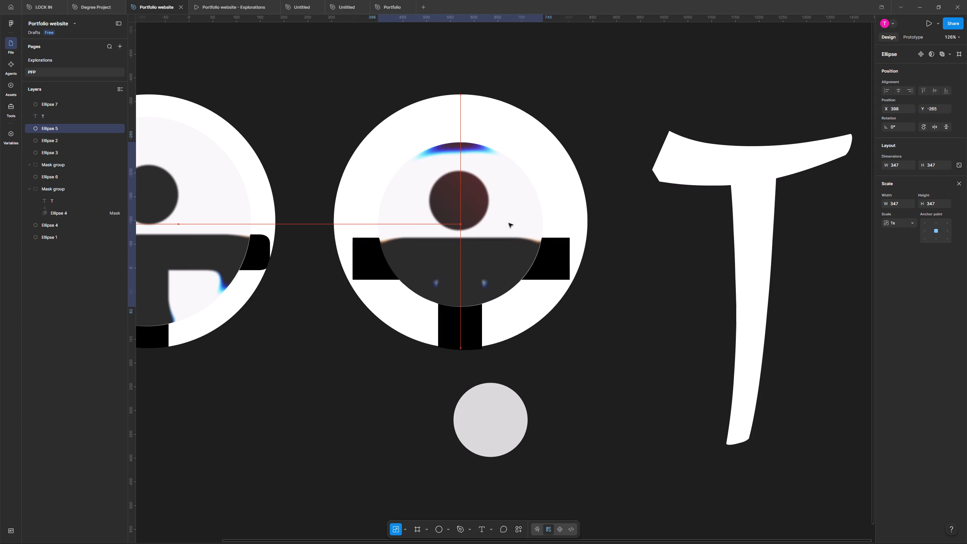
{"action": "left_click_drag", "start_coordinate": [509, 223], "coordinate": [508, 223]}
Nudge the T text inside the duplicate graphic's mask group down to Y -45.
{"action": "left_click", "coordinate": [563, 264]}
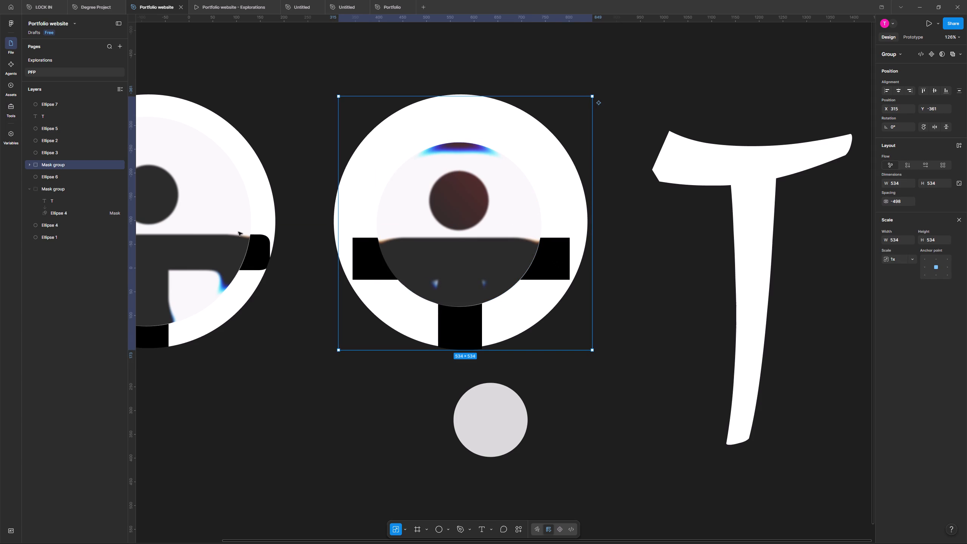
{"action": "left_click", "coordinate": [31, 164]}
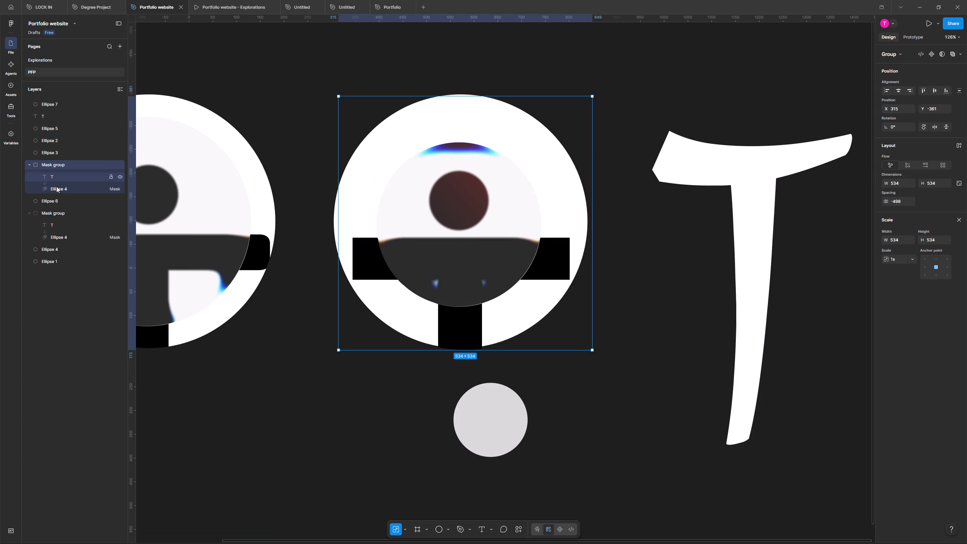
{"action": "left_click", "coordinate": [71, 181]}
{"action": "key", "text": "shift+Down"}
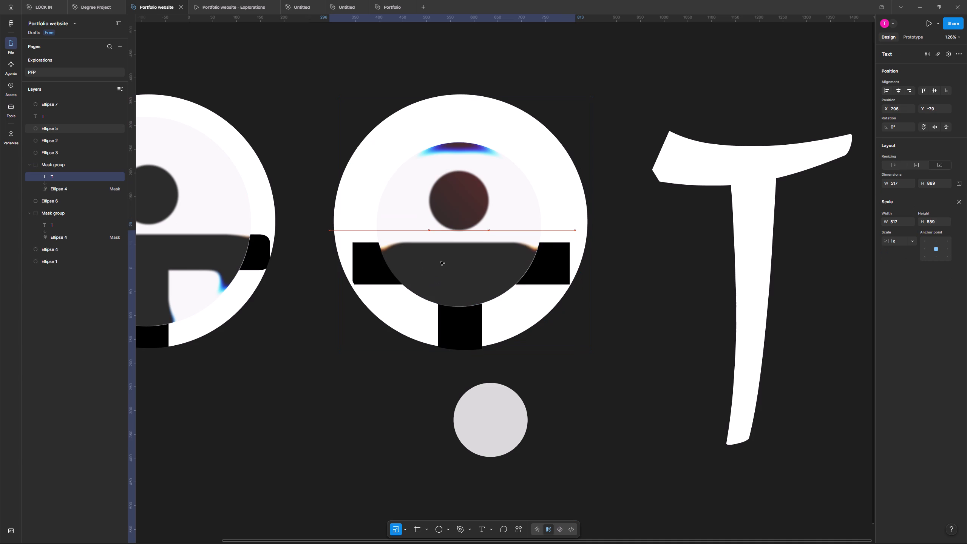
{"action": "key", "text": "shift+Down"}
{"action": "key", "text": "shift+Up"}
{"action": "key", "text": "shift+Down"}
{"action": "key", "text": "shift+Down"}
{"action": "key", "text": "shift+Down"}
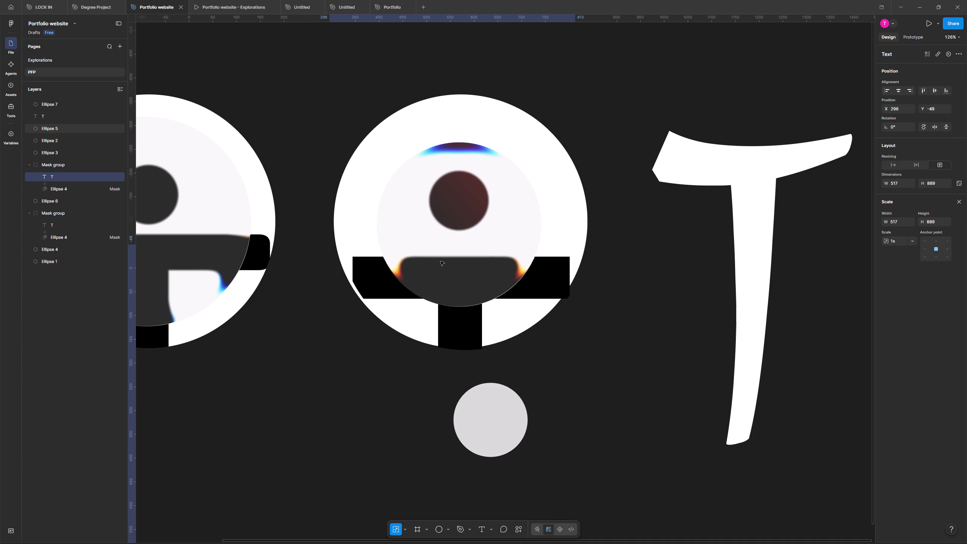
{"action": "key", "text": "shift+Up"}
{"action": "key", "text": "shift+Up"}
{"action": "key", "text": "shift+Up"}
{"action": "key", "text": "Down"}
{"action": "key", "text": "Down"}
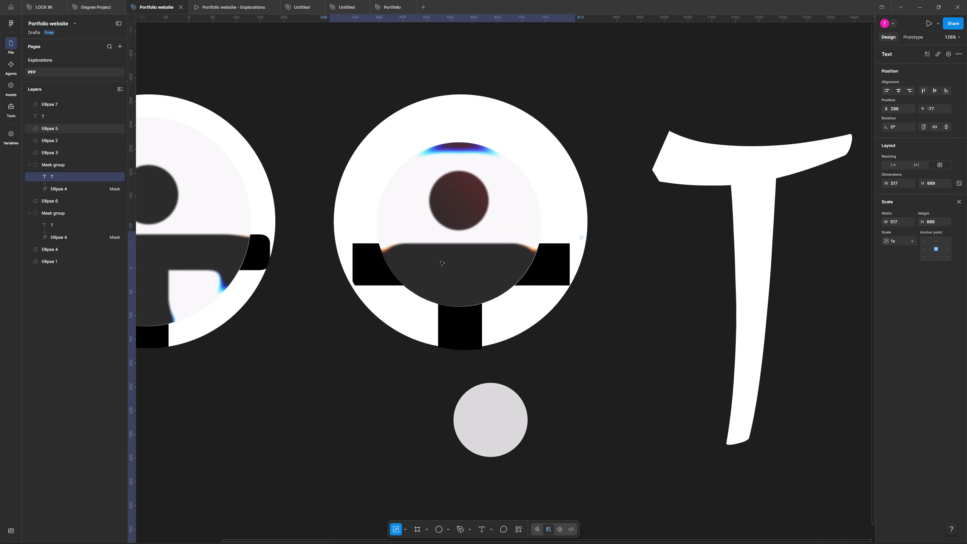
{"action": "key", "text": "Down"}
{"action": "key", "text": "Down"}
{"action": "key", "text": "shift+Down"}
{"action": "key", "text": "shift+Down"}
{"action": "key", "text": "shift+Down"}
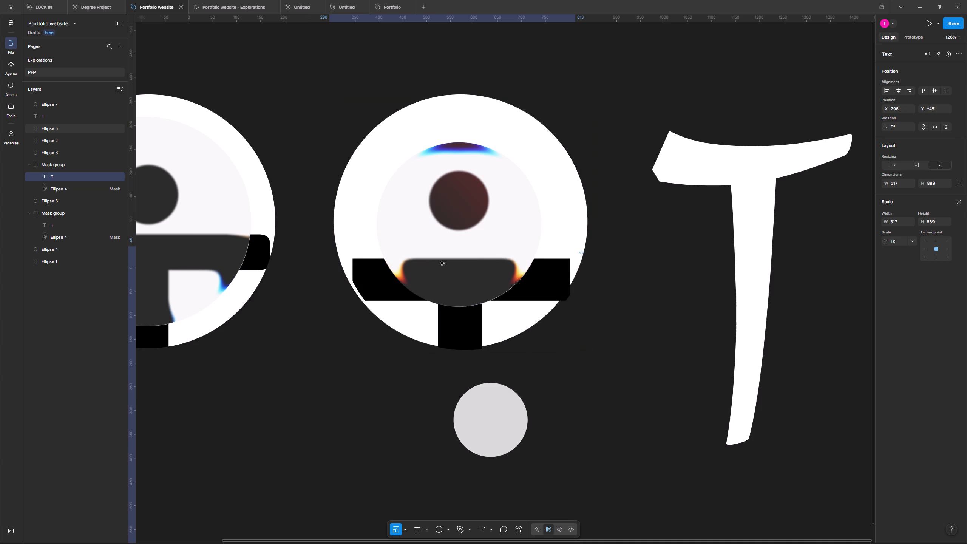
Nudge the duplicate graphic's red-tinted dot, Ellipse 6, down to Y -174.
{"action": "left_click", "coordinate": [453, 199]}
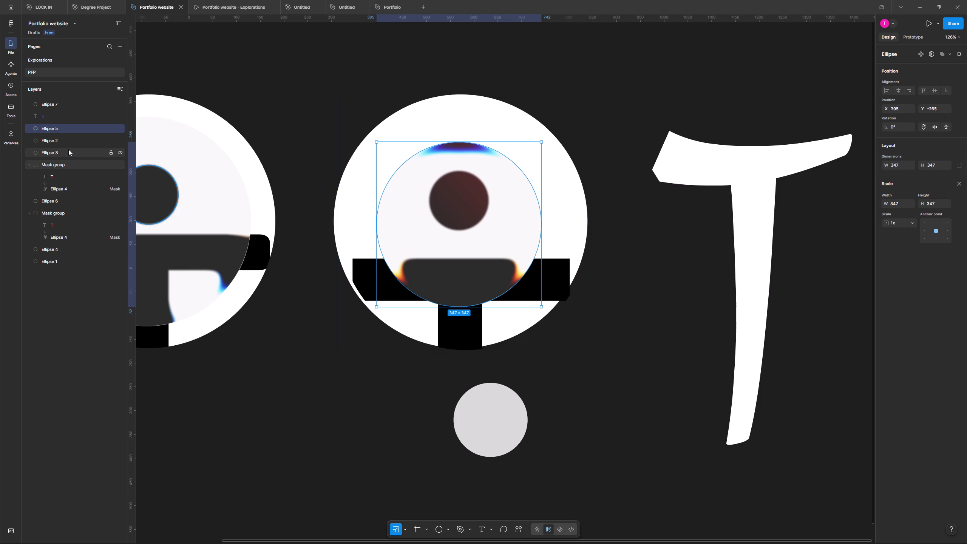
{"action": "left_click", "coordinate": [73, 197]}
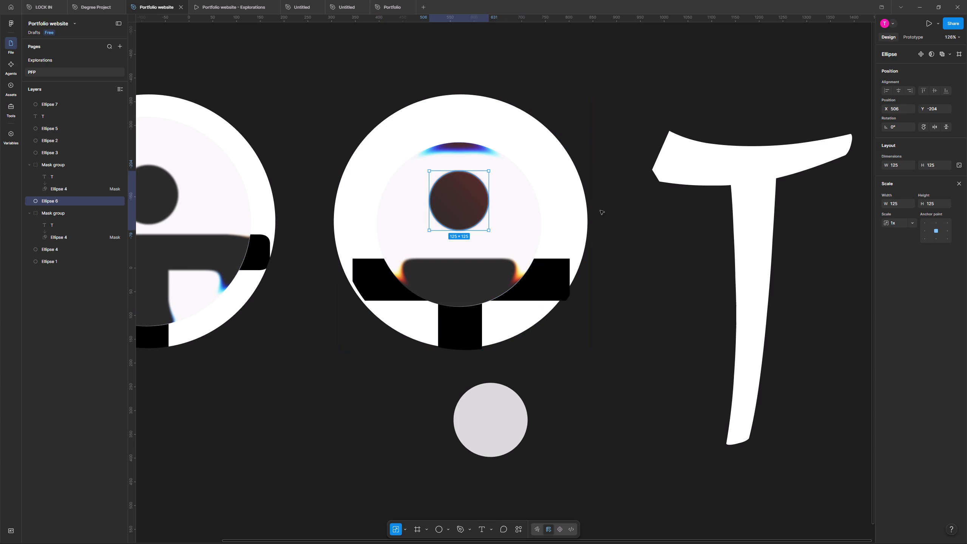
{"action": "key", "text": "shift+Down"}
{"action": "key", "text": "shift+Down"}
{"action": "key", "text": "shift+Up"}
{"action": "key", "text": "shift+Down"}
{"action": "key", "text": "shift+Down"}
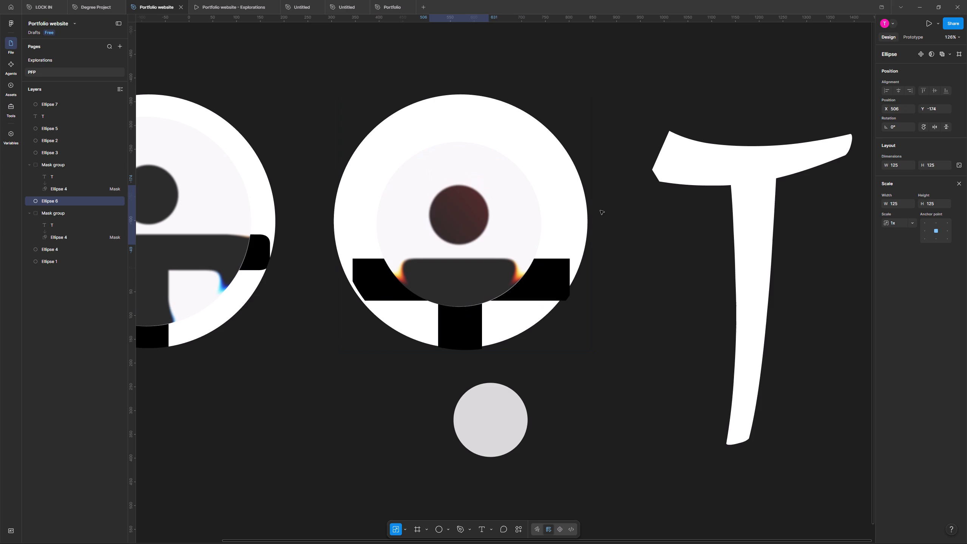
Scale the duplicate graphic's red-tinted dot, Ellipse 6, to 126 × 126 and position it at X 506, Y -161.
{"action": "left_click_drag", "start_coordinate": [490, 185], "coordinate": [505, 171], "text": "shift"}
{"action": "left_click_drag", "start_coordinate": [463, 201], "coordinate": [458, 208]}
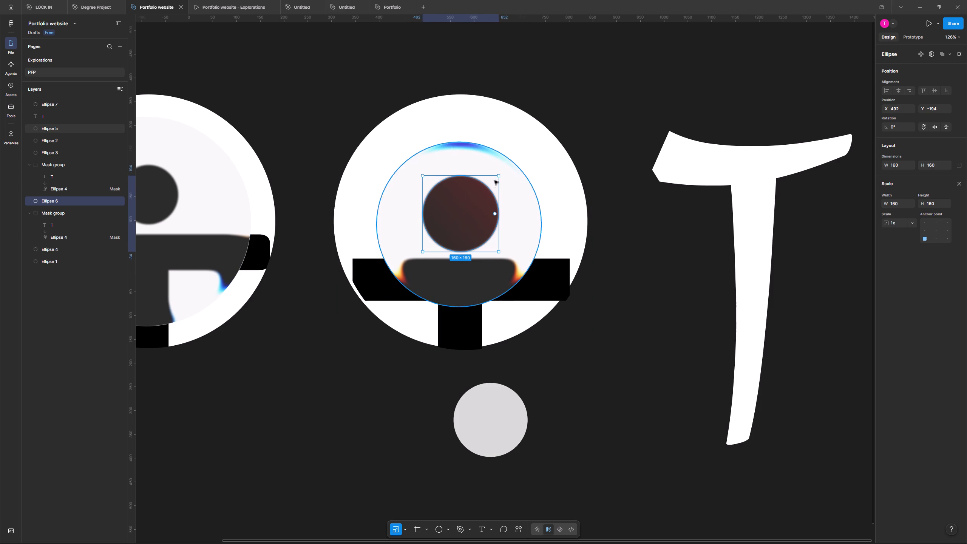
{"action": "left_click_drag", "start_coordinate": [498, 175], "coordinate": [482, 193], "text": "shift"}
{"action": "left_click_drag", "start_coordinate": [460, 218], "coordinate": [468, 217]}
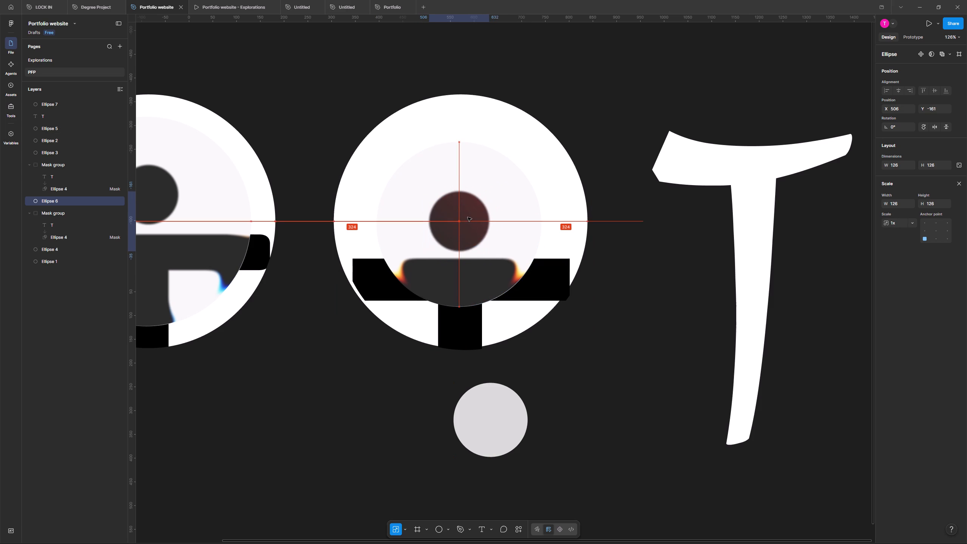
{"action": "left_click_drag", "start_coordinate": [468, 217], "coordinate": [467, 195]}
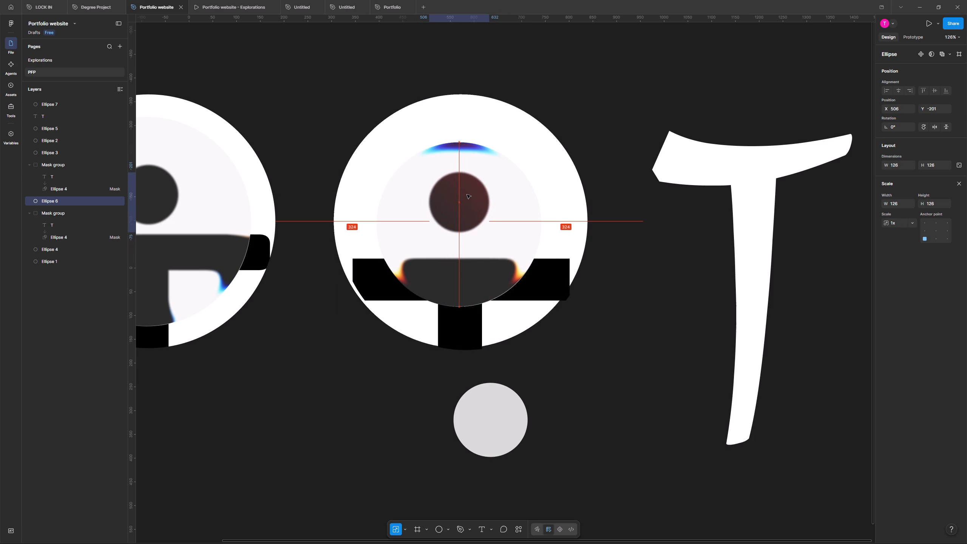
{"action": "left_click_drag", "start_coordinate": [467, 195], "coordinate": [467, 215]}
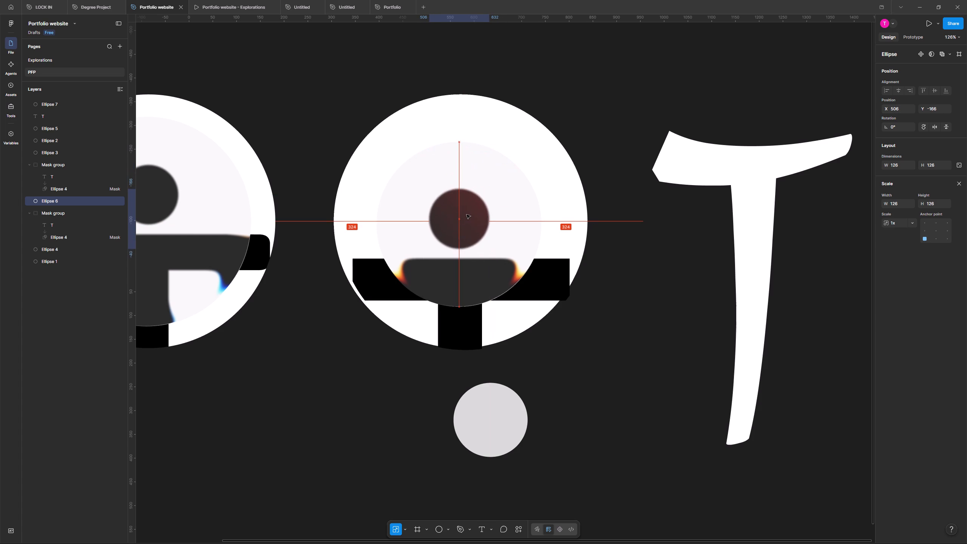
{"action": "left_click_drag", "start_coordinate": [467, 215], "coordinate": [467, 217]}
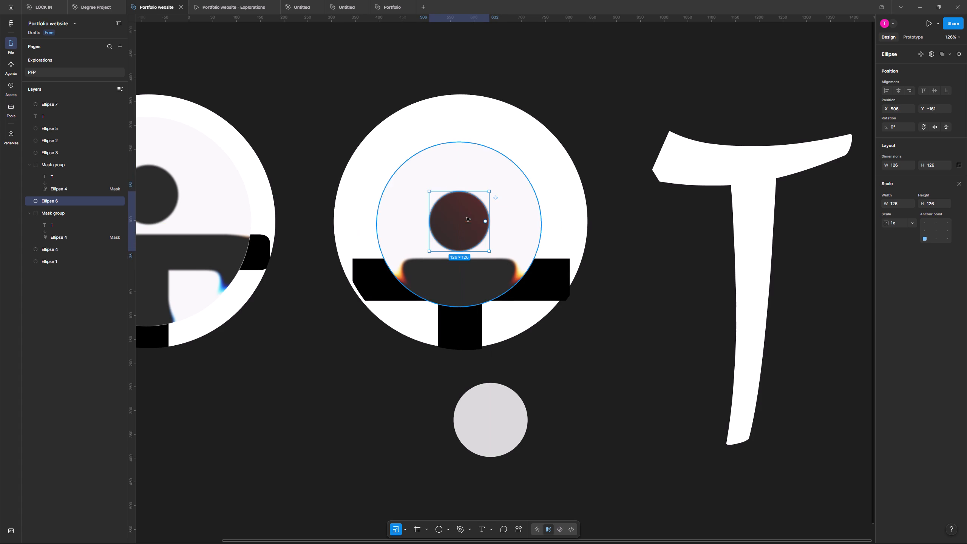
{"action": "left_click", "coordinate": [694, 222]}
{"action": "left_click", "coordinate": [599, 309]}
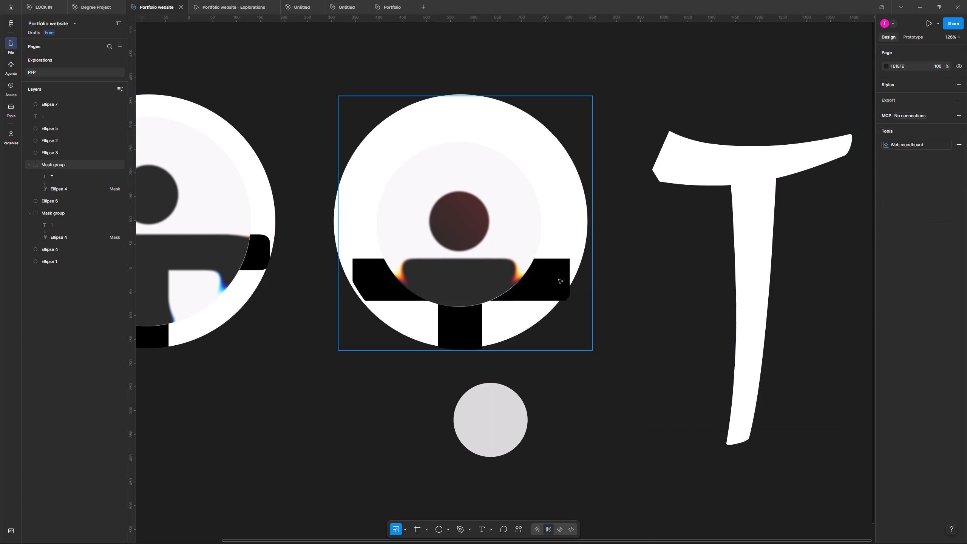
Nudge the mask circle, Ellipse 4, in the duplicate graphic's mask group to X 306, Y -364, matching the white background circle.
{"action": "double_click", "coordinate": [559, 280]}
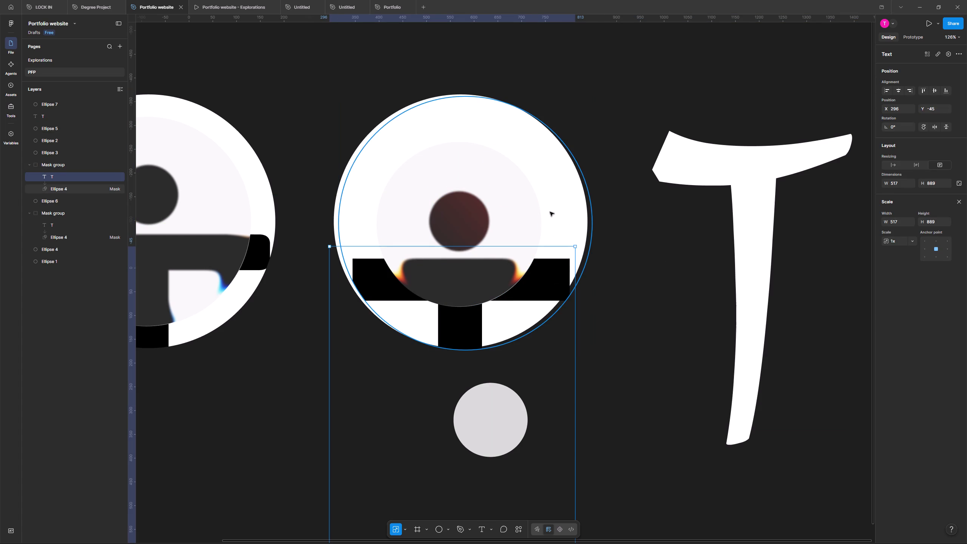
{"action": "left_click", "coordinate": [550, 212]}
{"action": "key", "text": "shift+Left"}
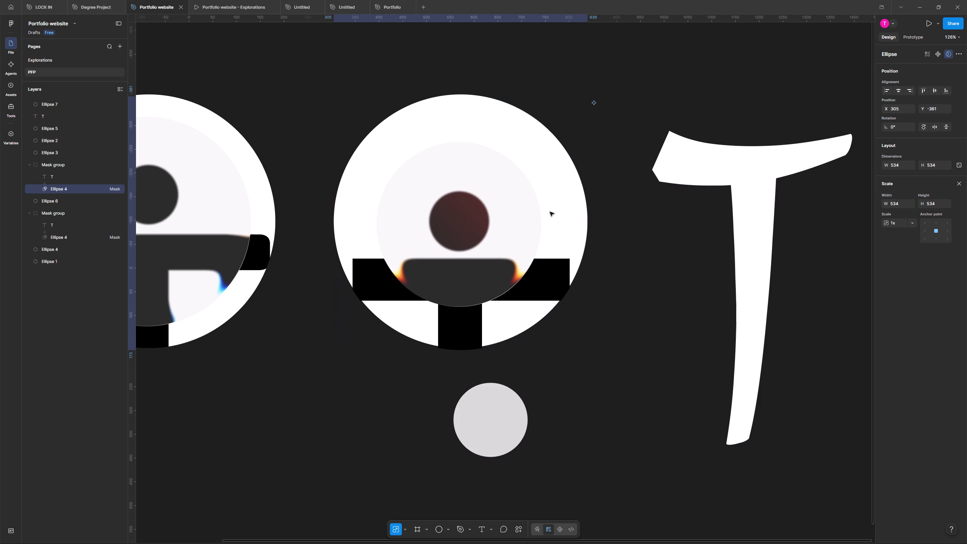
{"action": "key", "text": "Left"}
{"action": "key", "text": "shift+Up"}
{"action": "key", "text": "shift+Down"}
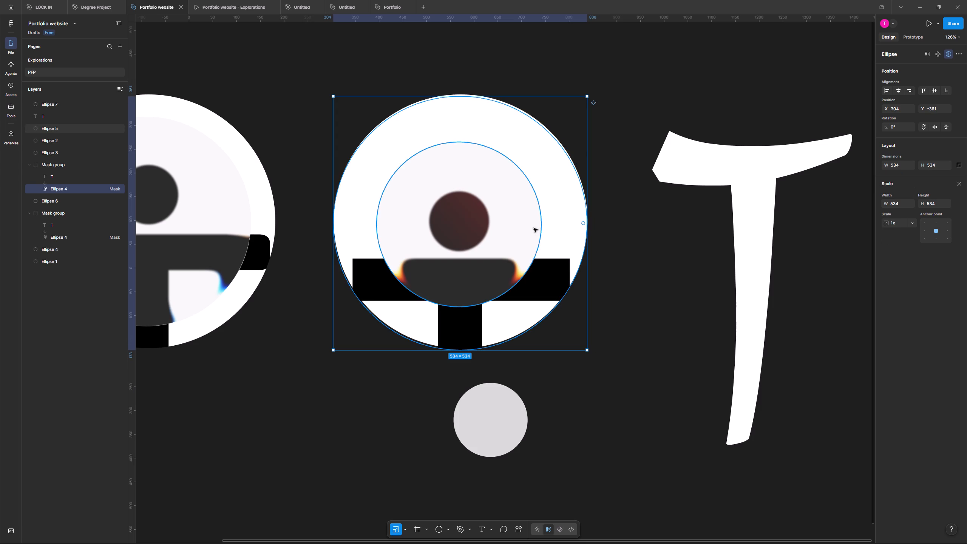
{"action": "key", "text": "Up"}
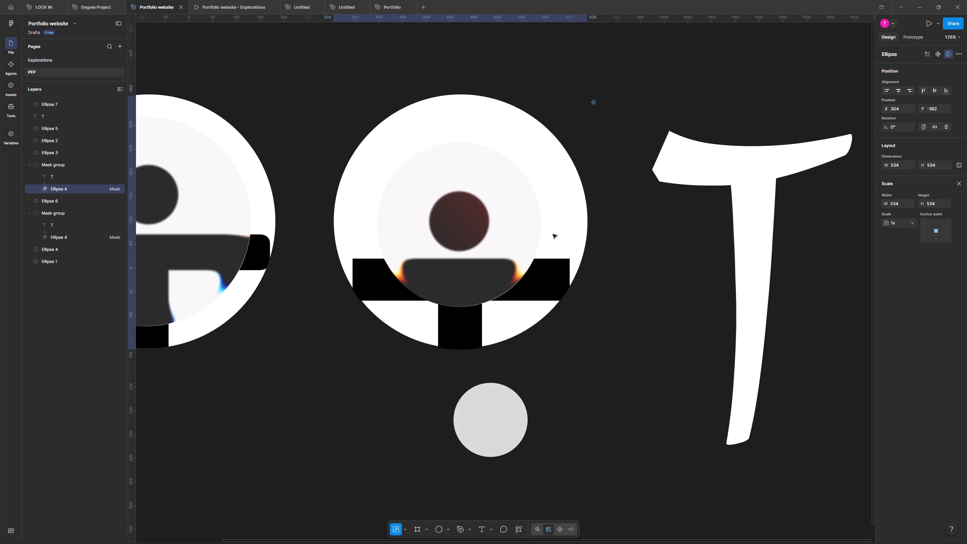
{"action": "key", "text": "Up"}
{"action": "key", "text": "Right"}
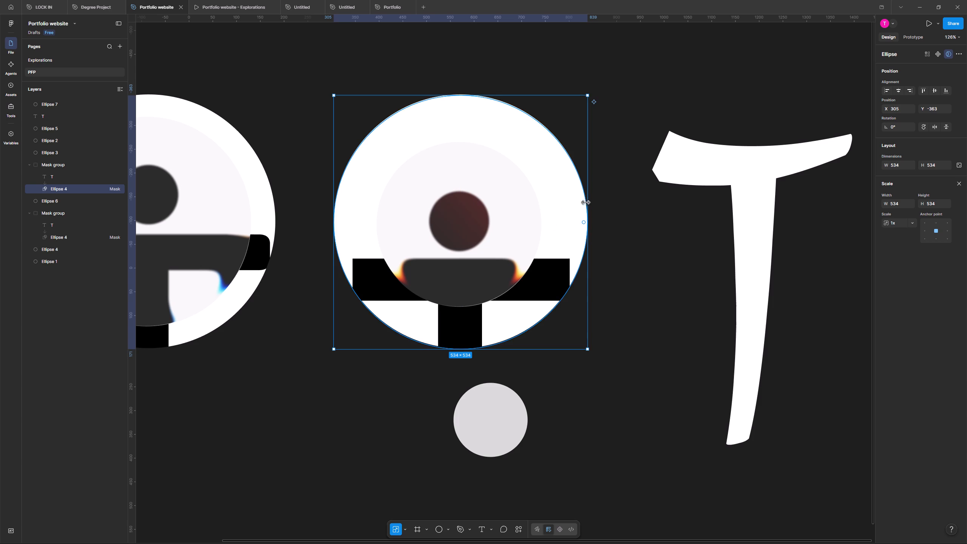
{"action": "key", "text": "Up"}
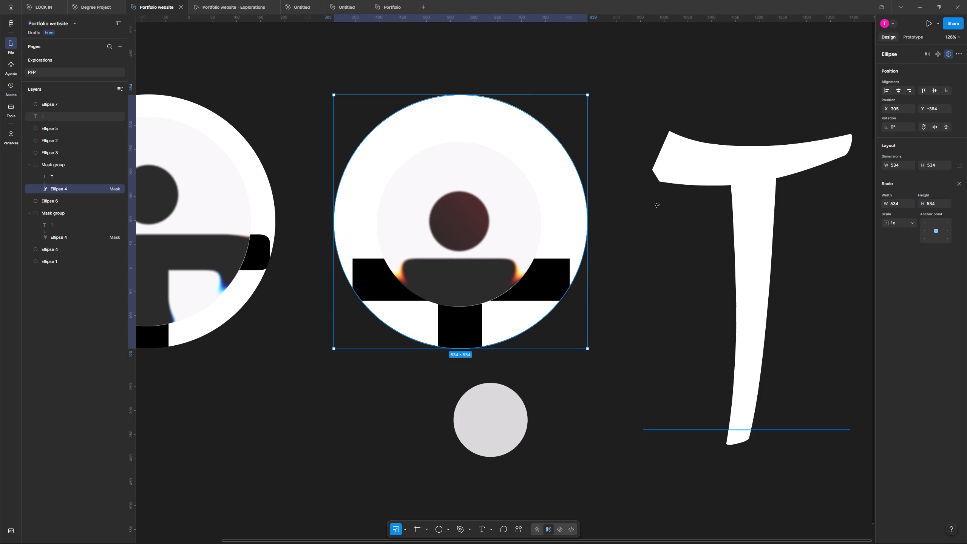
{"action": "key", "text": "Right"}
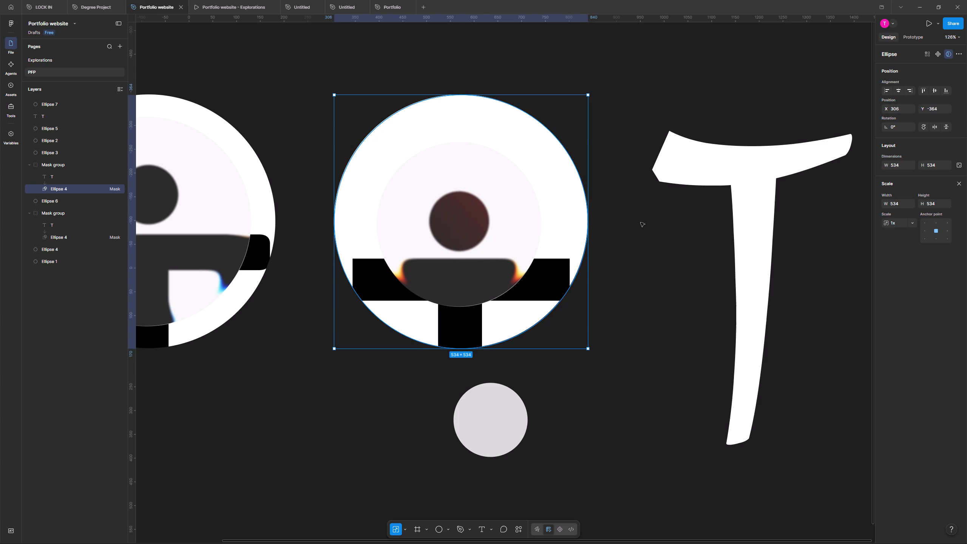
{"action": "key", "text": "Right"}
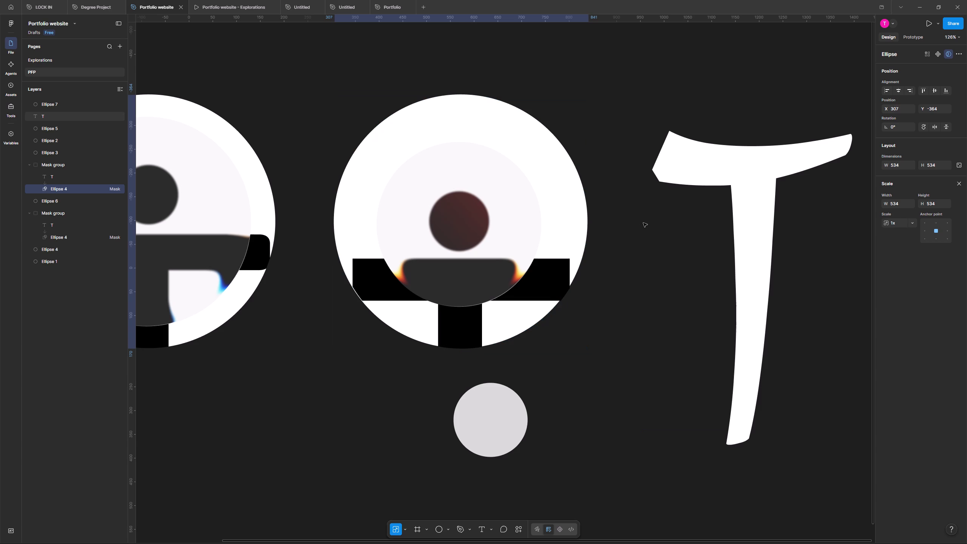
{"action": "key", "text": "Left"}
{"action": "double_click", "coordinate": [642, 257]}
{"action": "left_click", "coordinate": [623, 297]}
{"action": "left_click", "coordinate": [621, 294]}
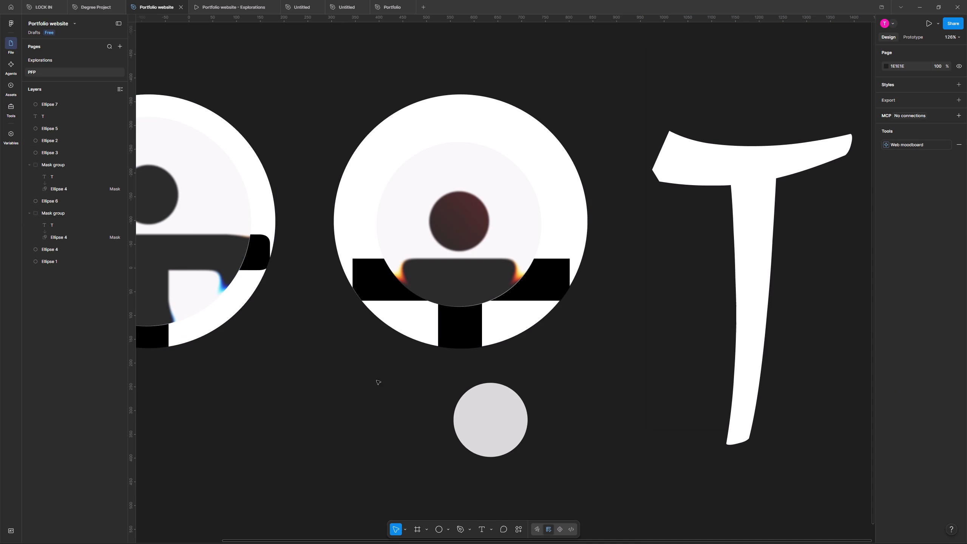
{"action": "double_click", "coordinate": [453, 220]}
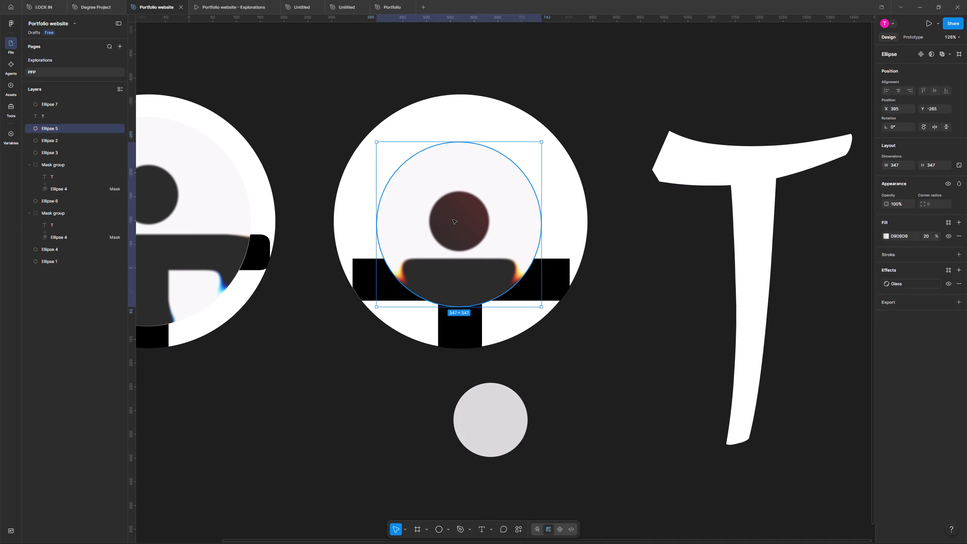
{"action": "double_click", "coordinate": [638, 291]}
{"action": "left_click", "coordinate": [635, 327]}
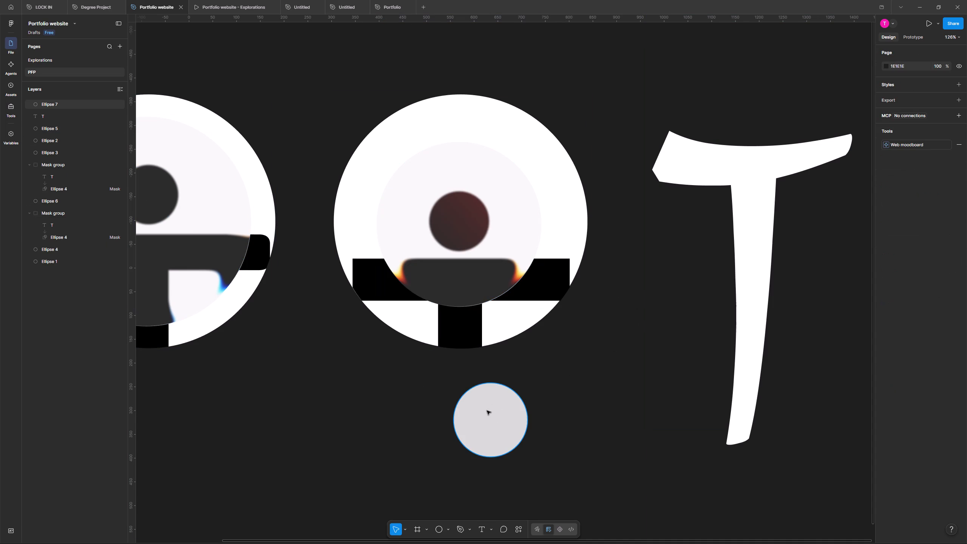
Move the loose grey circle, Ellipse 7, into the duplicate graphic's glass circle and place its layer directly below Ellipse 6.
{"action": "left_click", "coordinate": [489, 423]}
{"action": "left_click_drag", "start_coordinate": [491, 434], "coordinate": [461, 194]}
{"action": "left_click_drag", "start_coordinate": [59, 104], "coordinate": [59, 110]}
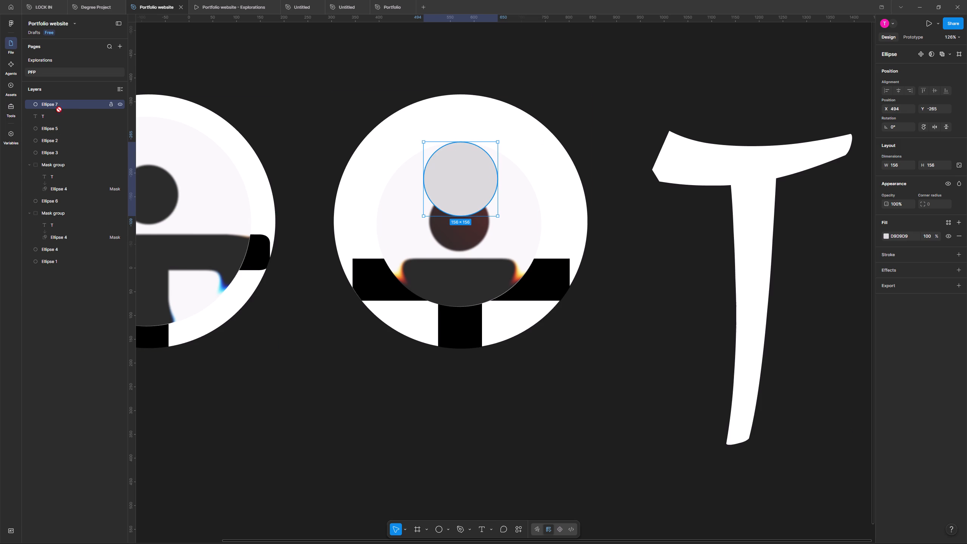
{"action": "left_click_drag", "start_coordinate": [59, 110], "coordinate": [59, 205]}
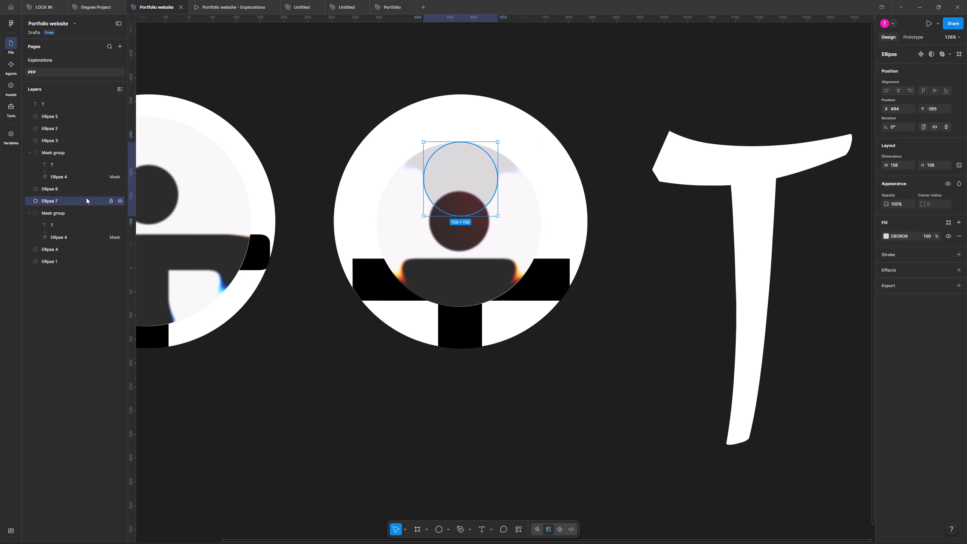
Enlarge Ellipse 7 to 208 × 208 and position it behind the dark dot at X 482, Y -243.
{"action": "left_click_drag", "start_coordinate": [470, 175], "coordinate": [469, 175]}
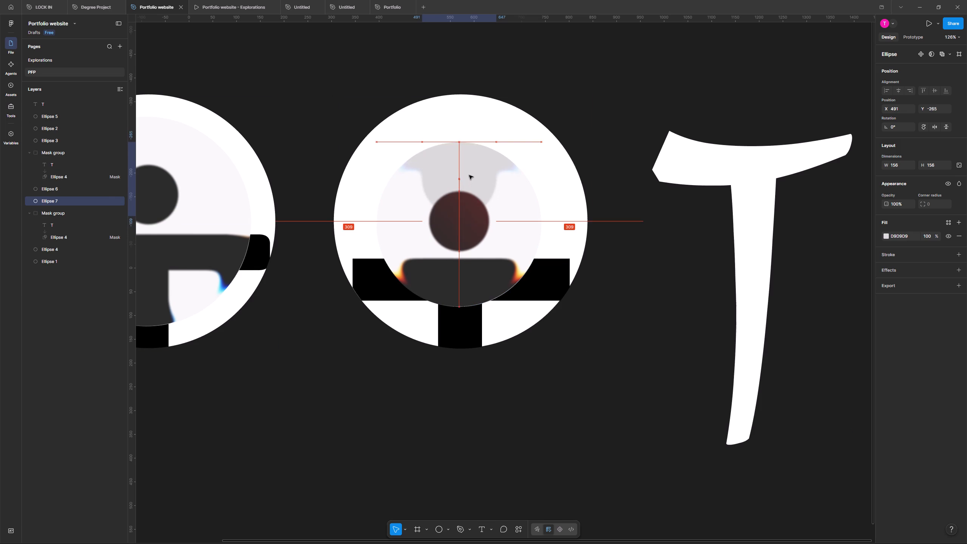
{"action": "left_click_drag", "start_coordinate": [469, 175], "coordinate": [469, 179]}
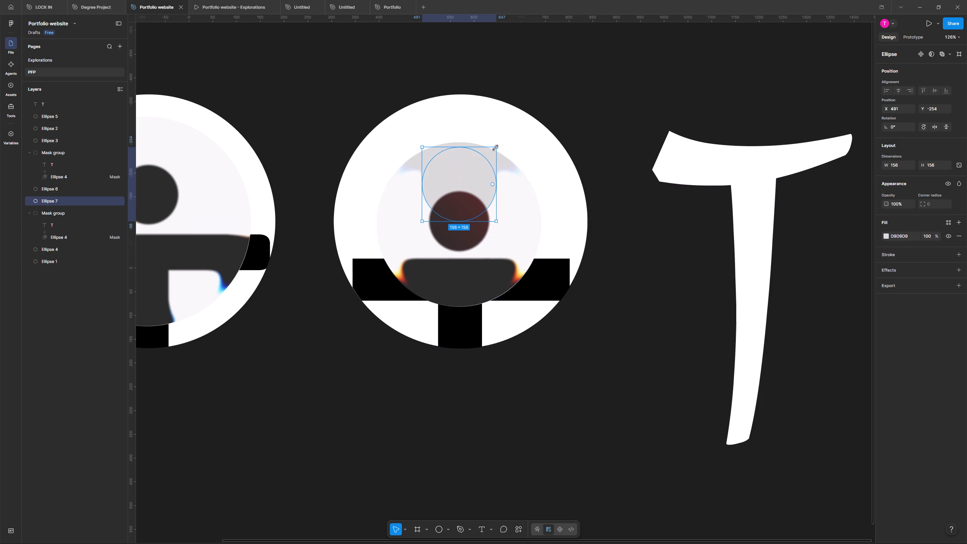
{"action": "left_click_drag", "start_coordinate": [496, 147], "coordinate": [521, 138], "text": "shift"}
{"action": "left_click_drag", "start_coordinate": [479, 178], "coordinate": [479, 193]}
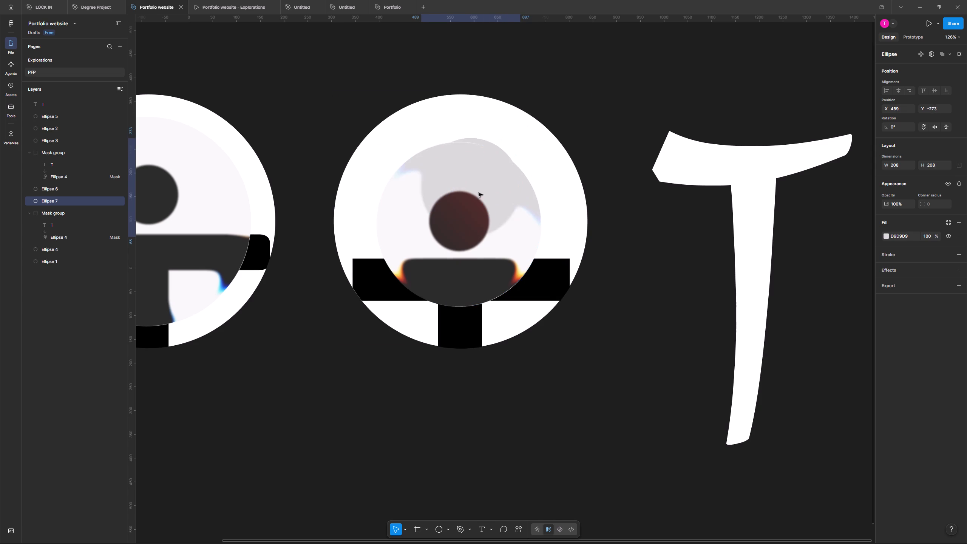
{"action": "left_click_drag", "start_coordinate": [479, 193], "coordinate": [475, 207]}
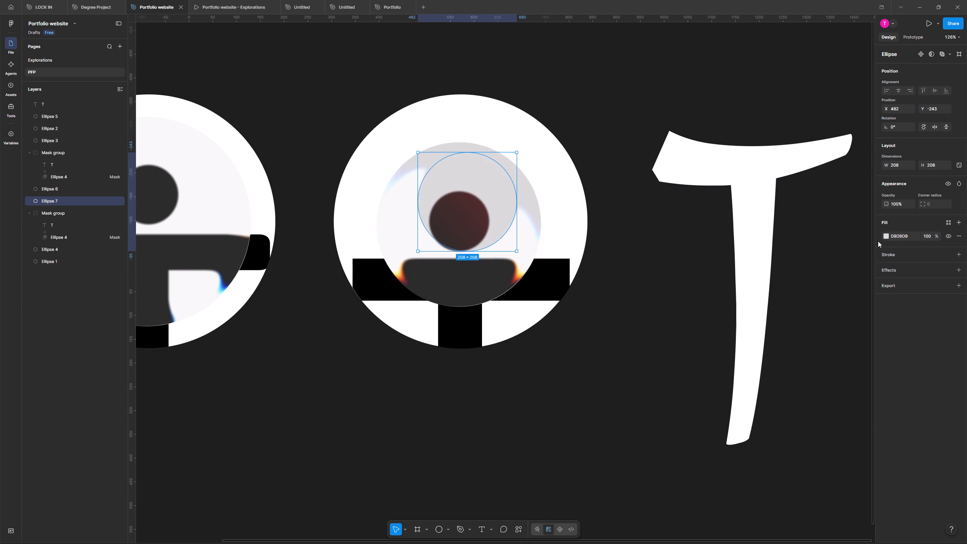
Change Ellipse 7's fill to the salmon orange FF9771.
{"action": "left_click", "coordinate": [884, 236]}
{"action": "left_click_drag", "start_coordinate": [836, 283], "coordinate": [860, 268]}
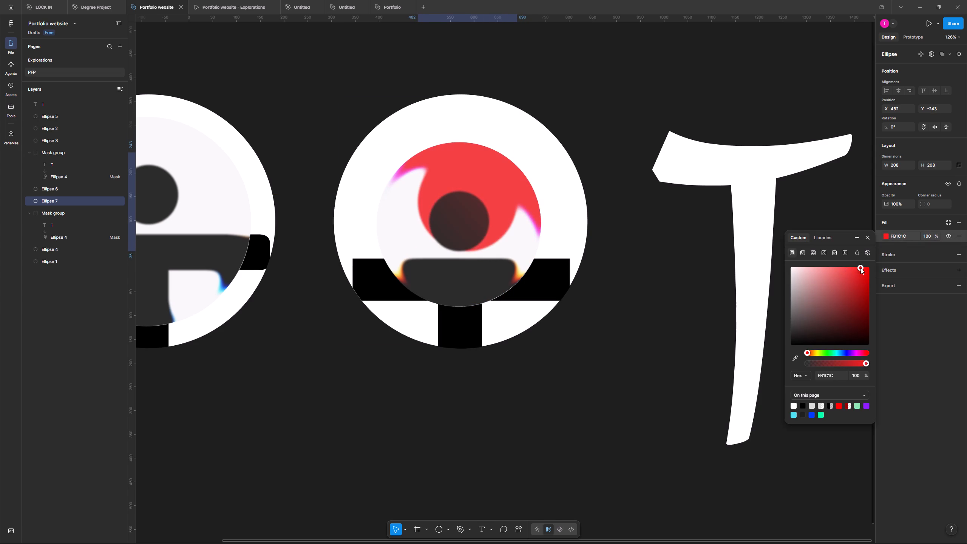
{"action": "left_click_drag", "start_coordinate": [860, 268], "coordinate": [857, 288]}
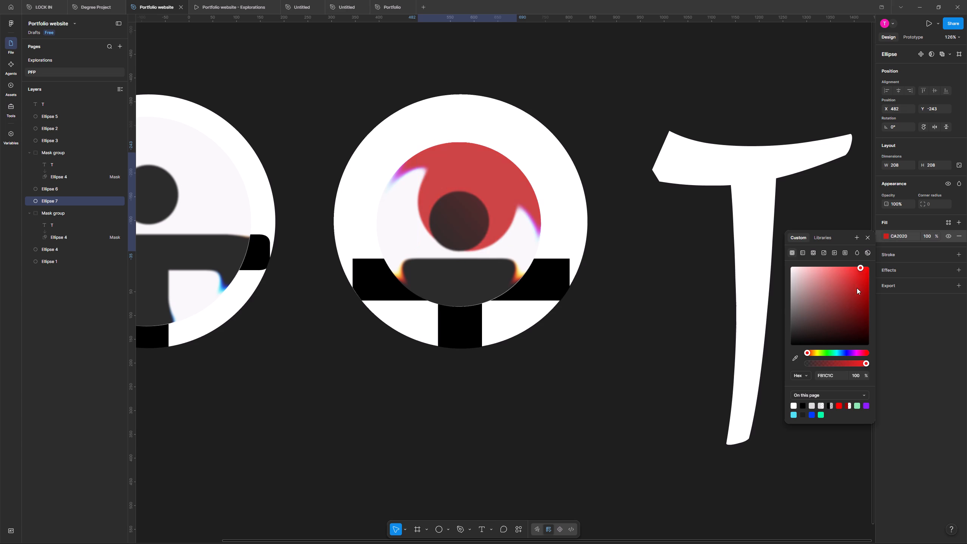
{"action": "left_click_drag", "start_coordinate": [857, 288], "coordinate": [870, 352]}
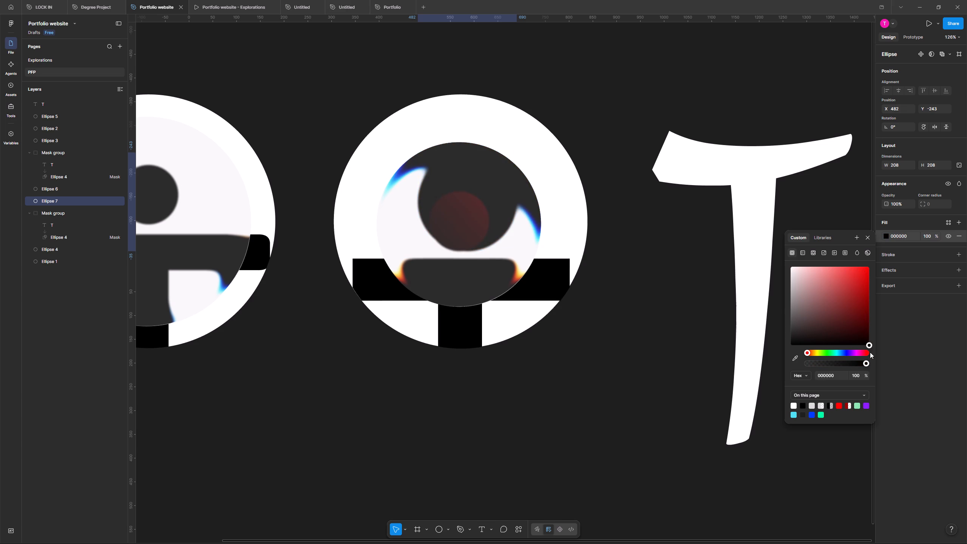
{"action": "left_click_drag", "start_coordinate": [870, 352], "coordinate": [870, 330]}
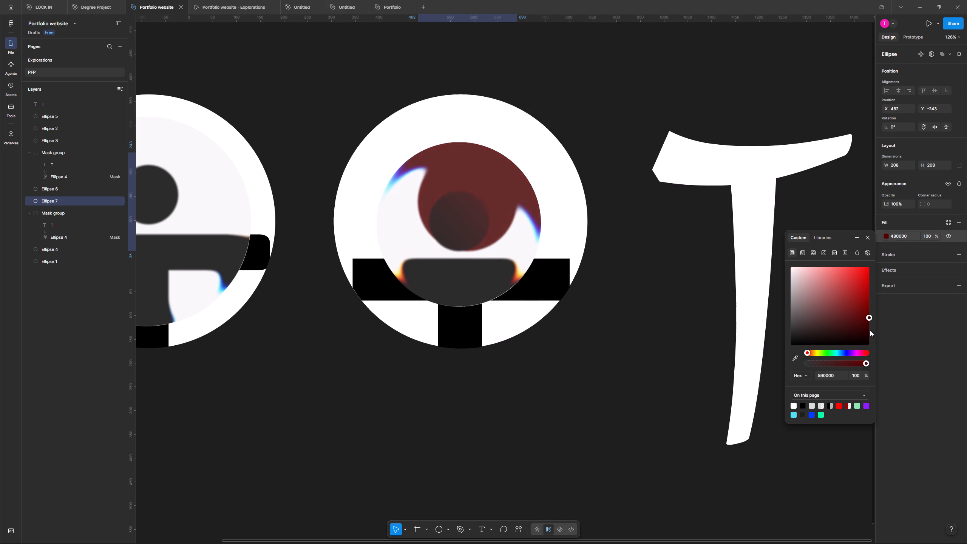
{"action": "left_click_drag", "start_coordinate": [870, 330], "coordinate": [878, 269]}
{"action": "left_click", "coordinate": [808, 352]}
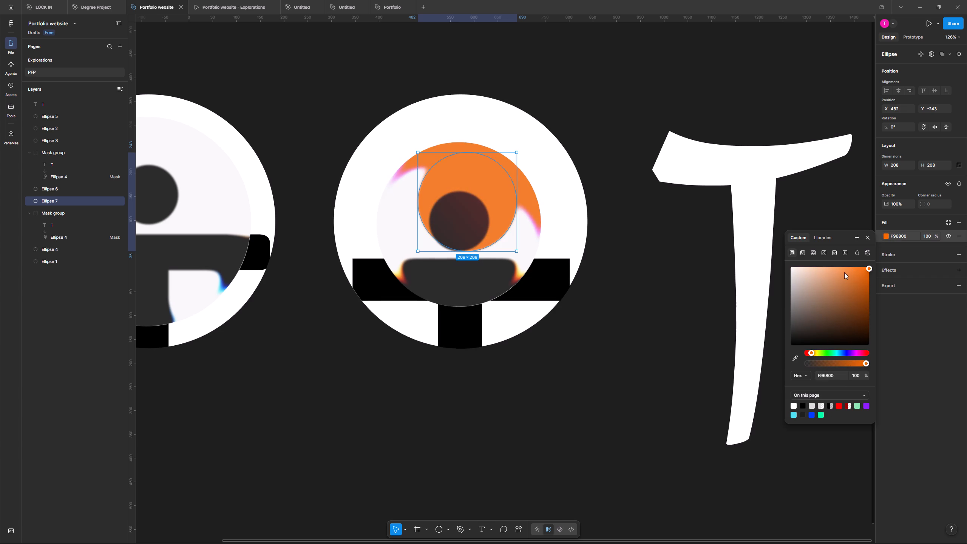
{"action": "left_click_drag", "start_coordinate": [847, 272], "coordinate": [834, 263]}
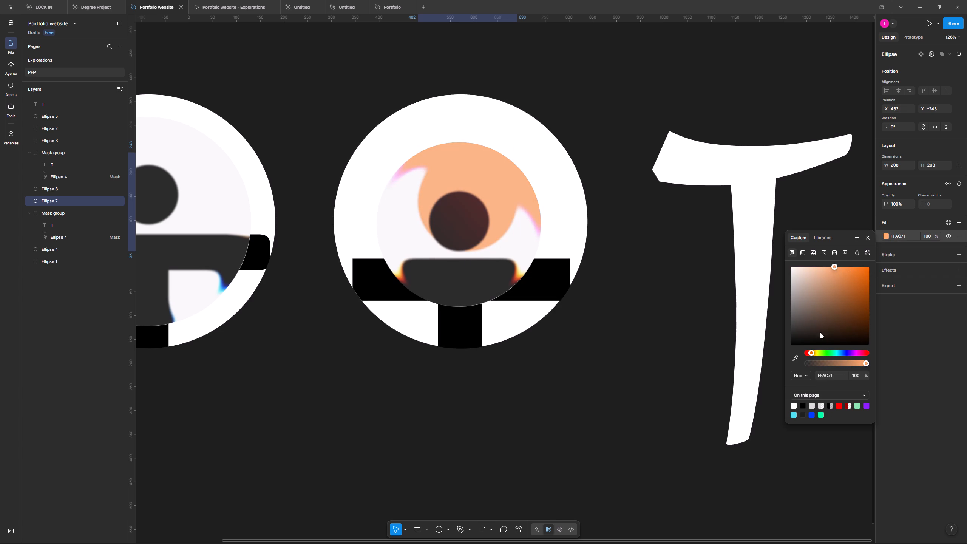
{"action": "left_click", "coordinate": [809, 352]}
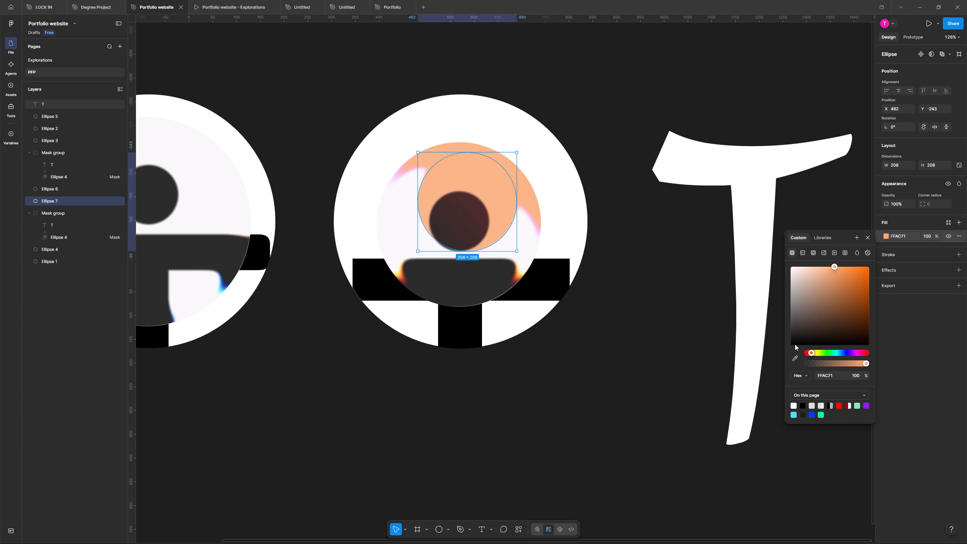
{"action": "left_click", "coordinate": [810, 352]}
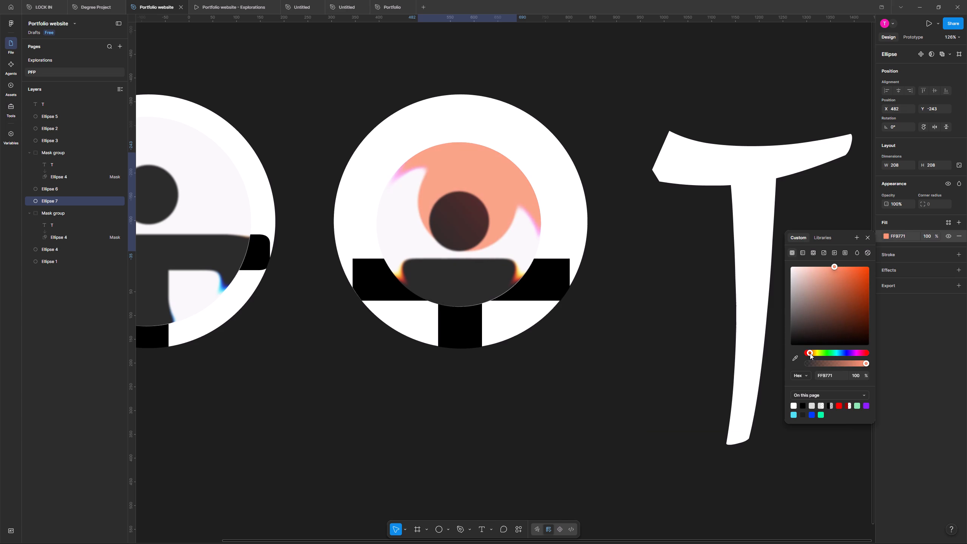
{"action": "double_click", "coordinate": [625, 359]}
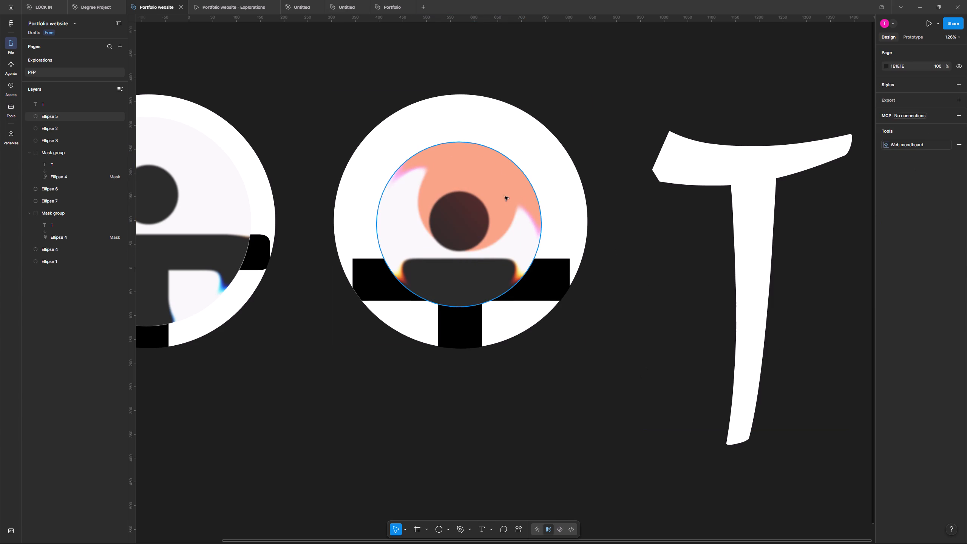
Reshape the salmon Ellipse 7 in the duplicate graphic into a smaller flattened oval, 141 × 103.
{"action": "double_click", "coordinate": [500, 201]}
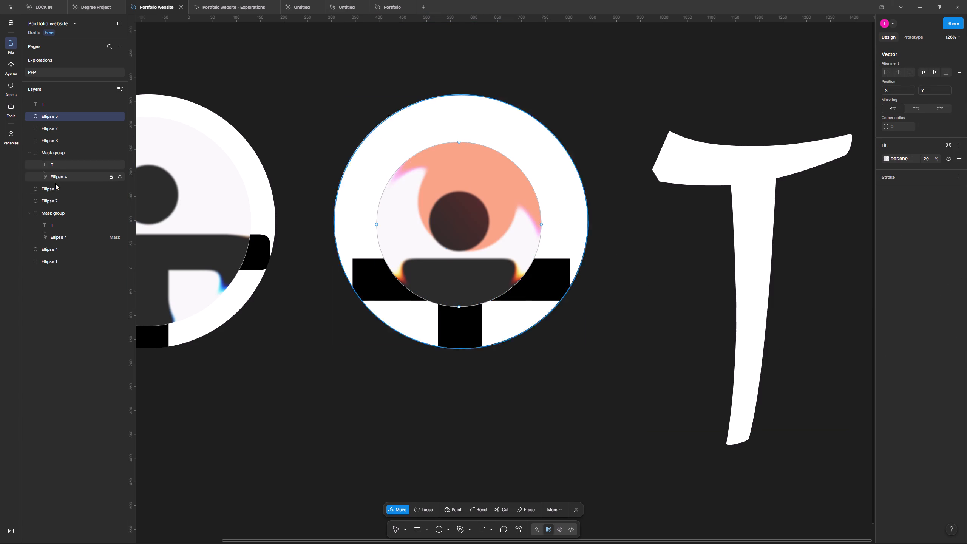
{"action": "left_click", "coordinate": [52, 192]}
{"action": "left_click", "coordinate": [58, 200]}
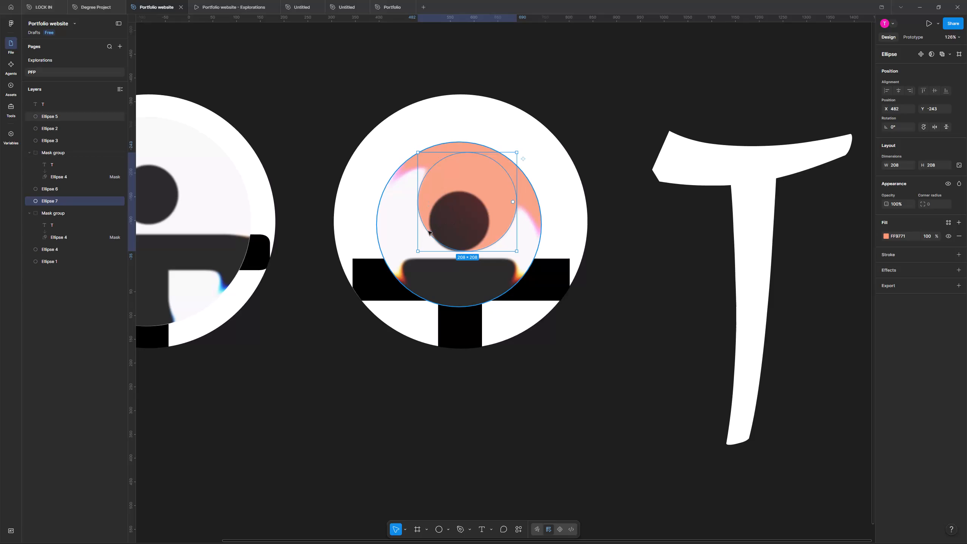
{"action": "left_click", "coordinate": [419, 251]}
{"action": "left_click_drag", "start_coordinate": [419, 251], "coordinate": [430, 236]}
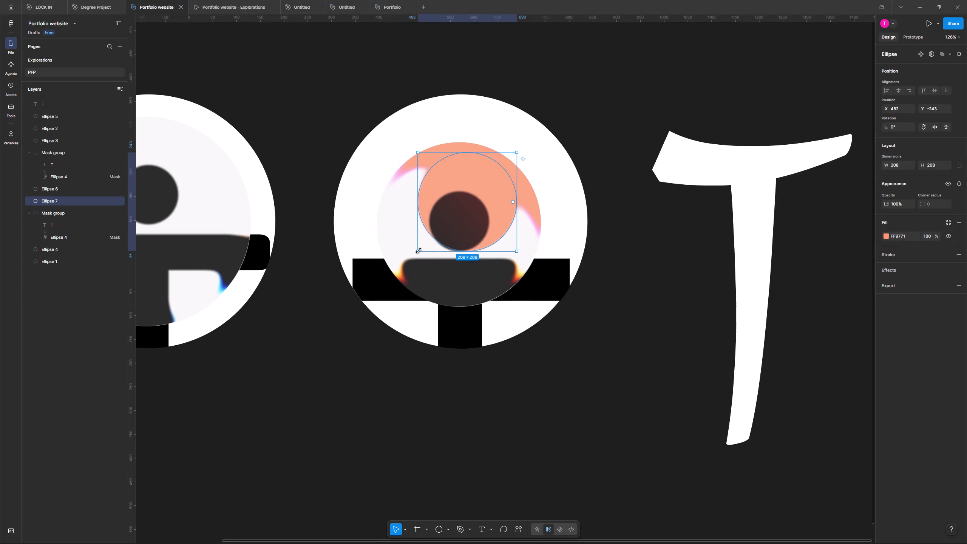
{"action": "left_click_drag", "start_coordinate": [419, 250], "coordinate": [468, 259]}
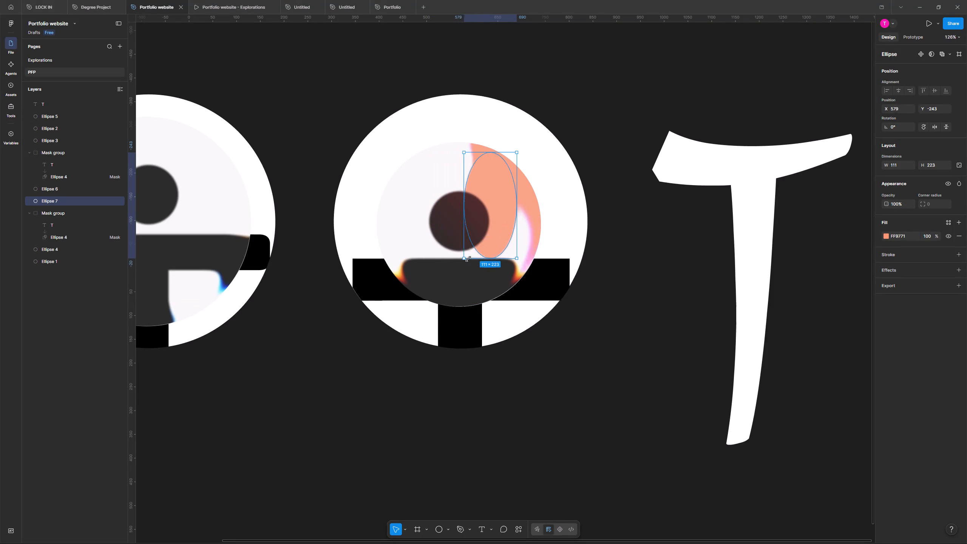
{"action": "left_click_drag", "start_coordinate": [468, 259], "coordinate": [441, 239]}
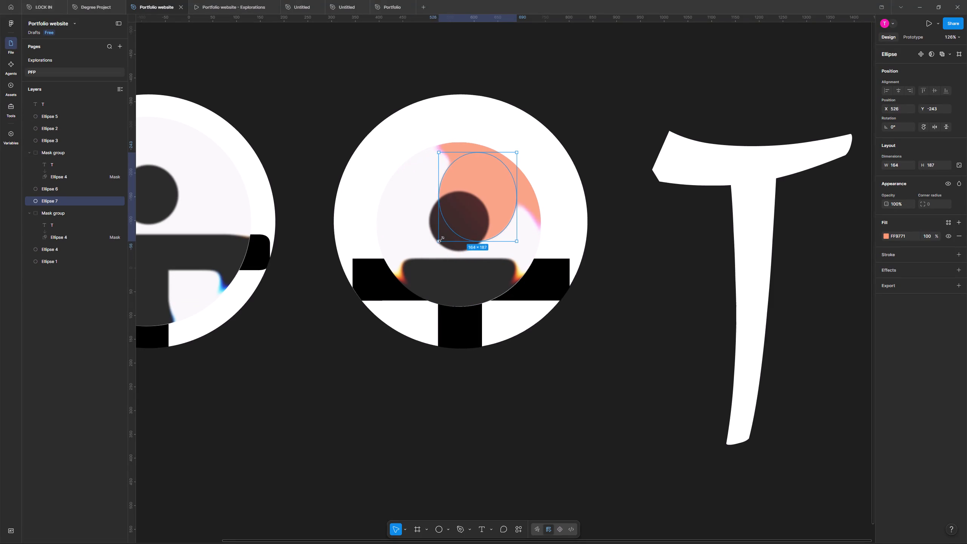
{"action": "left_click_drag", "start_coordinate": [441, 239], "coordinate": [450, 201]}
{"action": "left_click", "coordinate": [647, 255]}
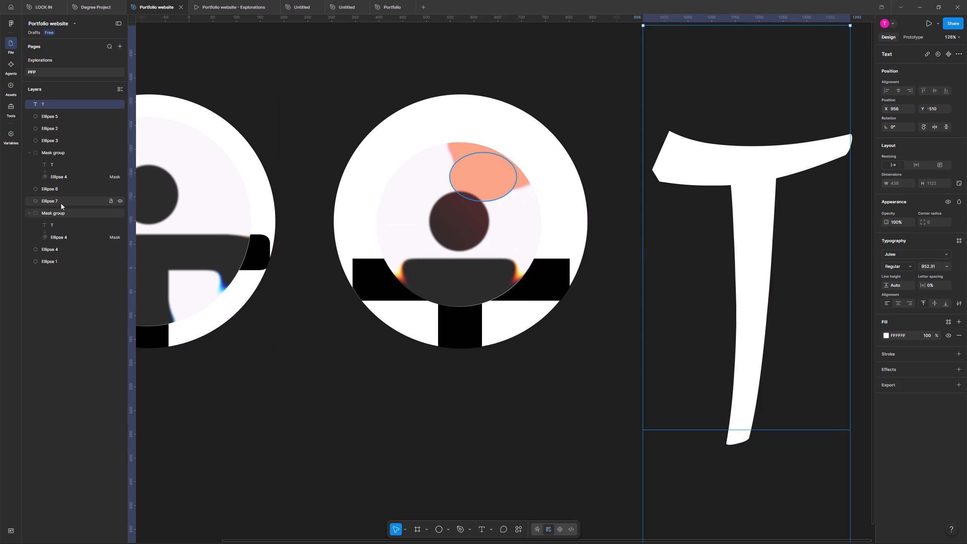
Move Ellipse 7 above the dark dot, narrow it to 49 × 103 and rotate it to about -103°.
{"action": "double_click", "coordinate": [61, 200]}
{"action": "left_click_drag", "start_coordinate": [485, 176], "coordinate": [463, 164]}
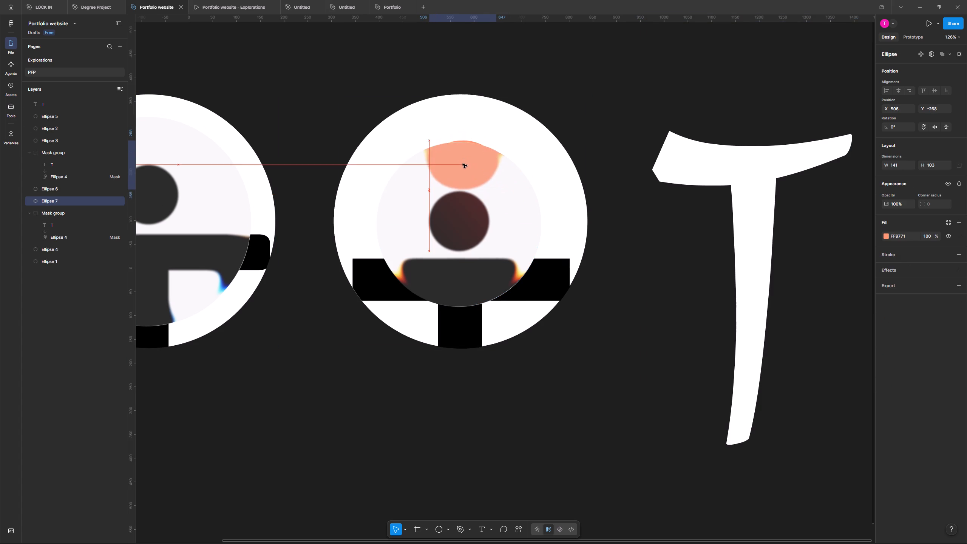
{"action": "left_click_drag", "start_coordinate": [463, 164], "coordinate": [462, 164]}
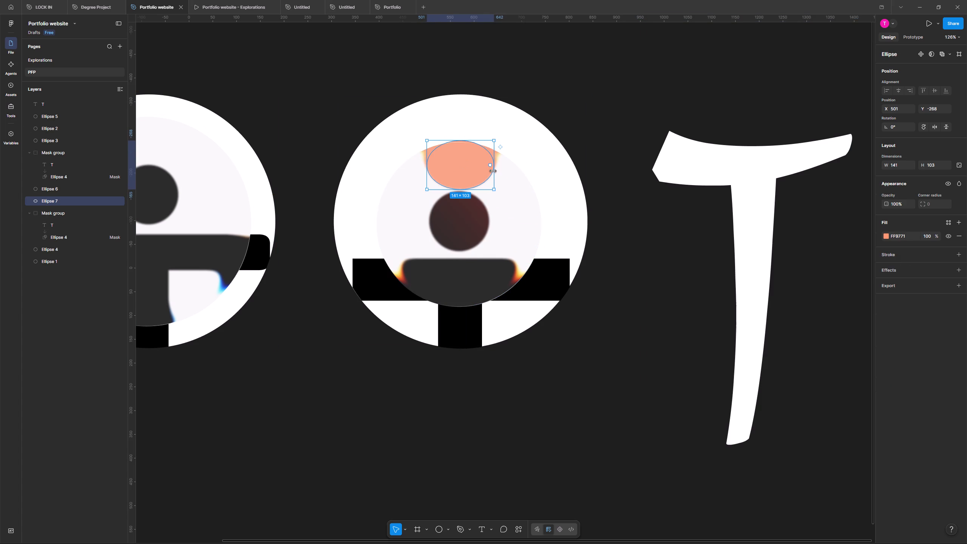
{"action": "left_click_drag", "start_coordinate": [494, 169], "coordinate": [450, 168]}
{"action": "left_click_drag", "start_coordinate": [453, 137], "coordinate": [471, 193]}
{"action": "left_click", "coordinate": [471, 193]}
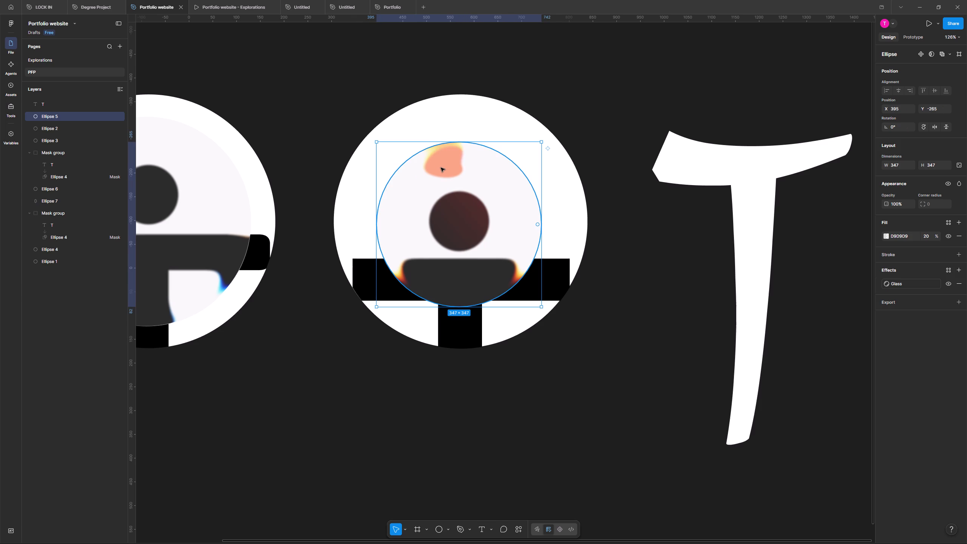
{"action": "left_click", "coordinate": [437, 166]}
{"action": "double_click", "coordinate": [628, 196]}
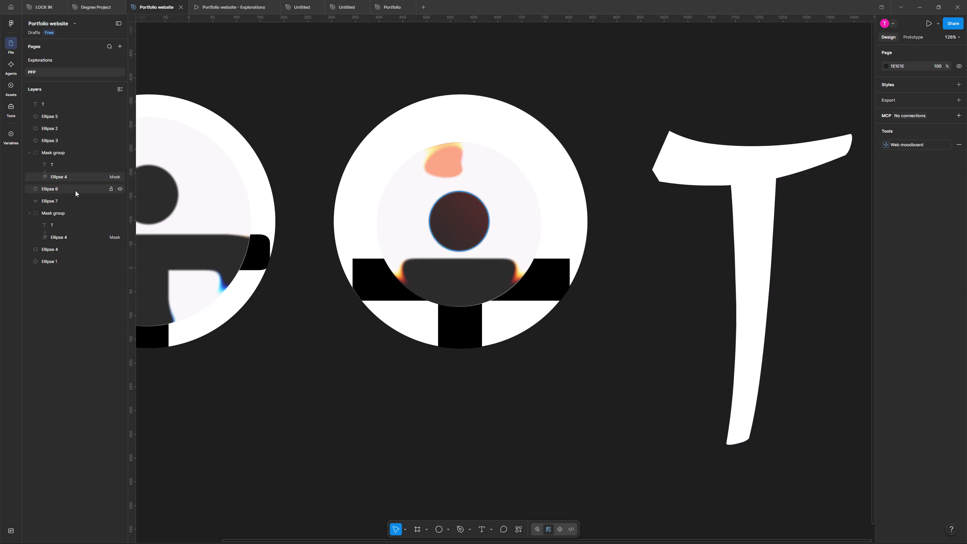
Delete the salmon Ellipse 7 from the duplicate graphic.
{"action": "left_click", "coordinate": [63, 201]}
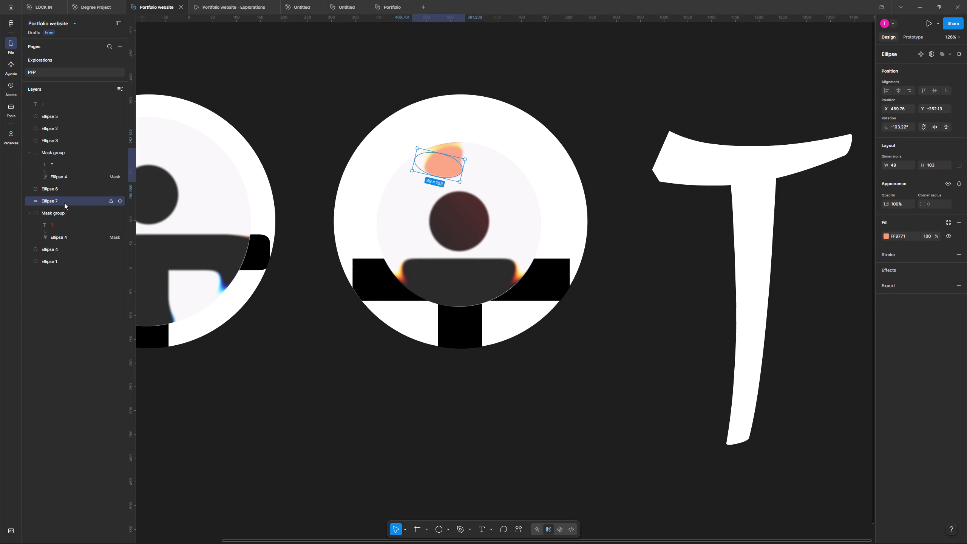
{"action": "key", "text": "BackSpace"}
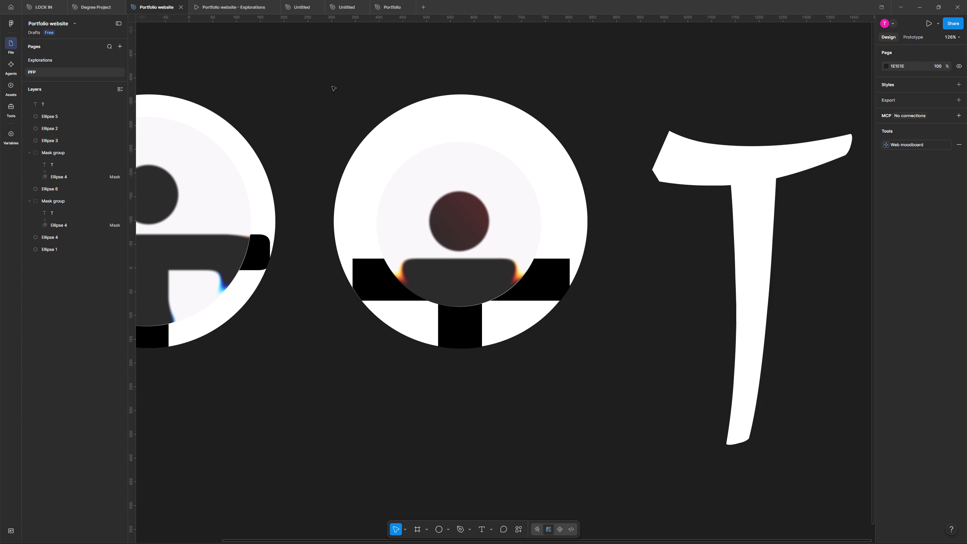
Group all four top-level layers of the duplicate graphic together.
{"action": "left_click_drag", "start_coordinate": [332, 87], "coordinate": [587, 428]}
{"action": "left_click", "coordinate": [587, 428]}
{"action": "key", "text": "ctrl+g"}
{"action": "left_click_drag", "start_coordinate": [329, 83], "coordinate": [609, 388]}
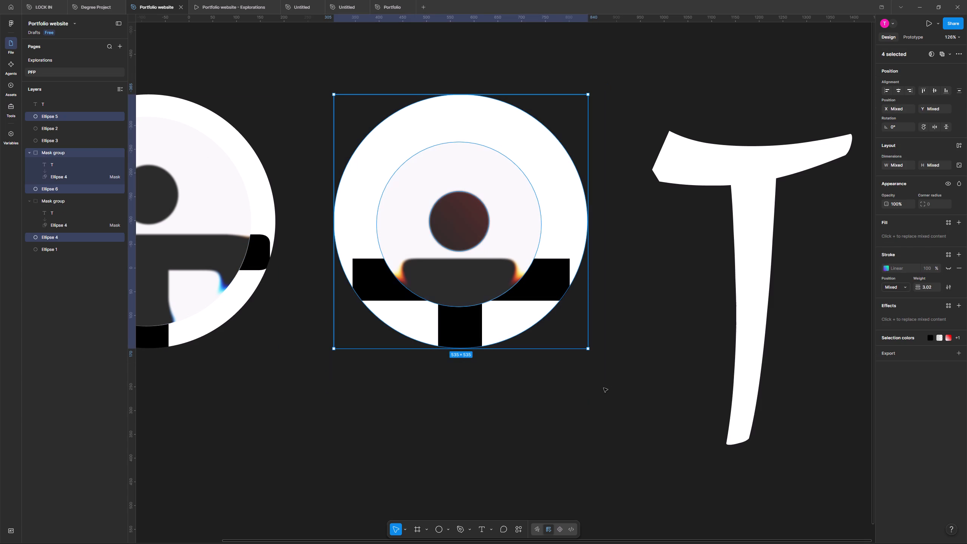
{"action": "key", "text": "ctrl+g"}
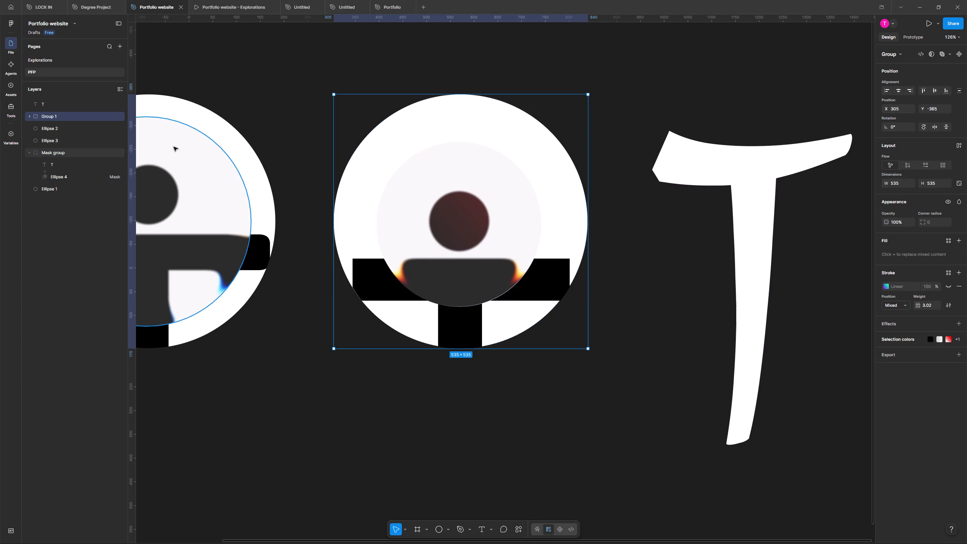
Rename the duplicate graphic's new group as v2.
{"action": "double_click", "coordinate": [48, 116]}
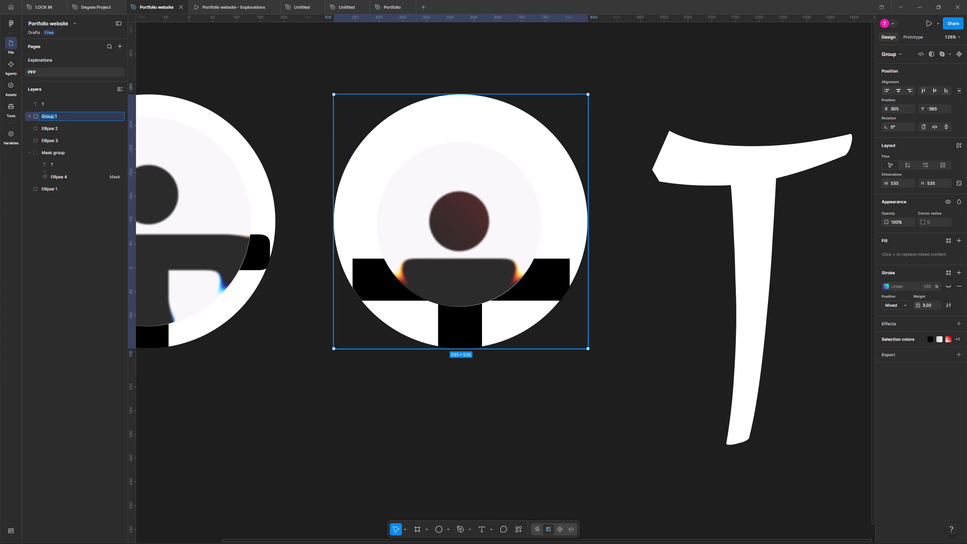
{"action": "key", "text": "BackSpace"}
{"action": "type", "text": "v2"}
{"action": "key", "text": "Return"}
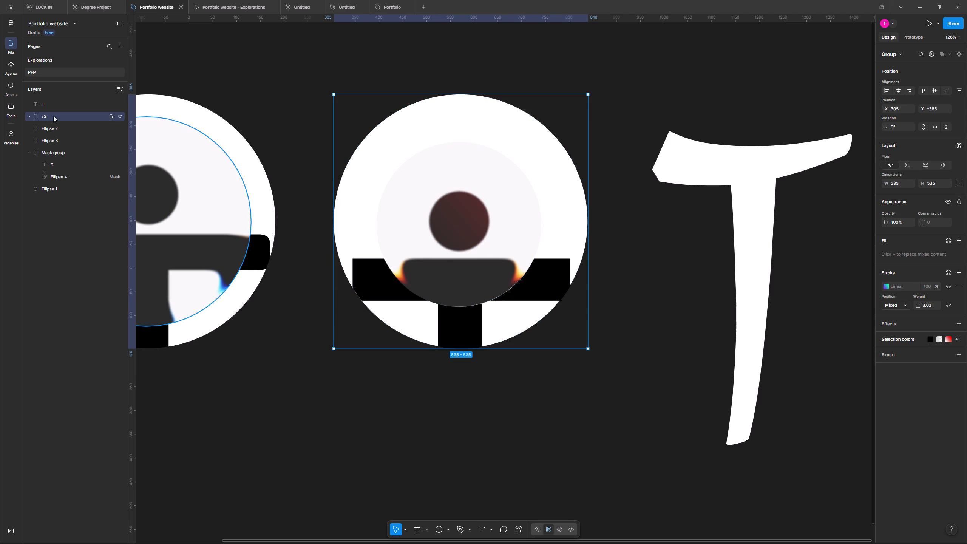
{"action": "left_click", "coordinate": [702, 296]}
{"action": "double_click", "coordinate": [637, 297]}
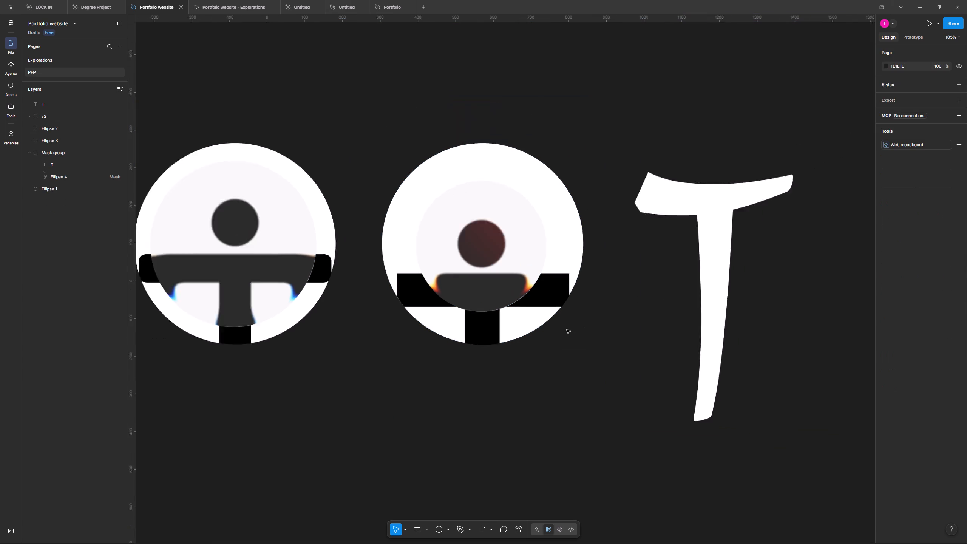
Duplicate the large glass circle, Ellipse 2, in the original graphic, placing the copy slightly lower at X -324, Y -255.
{"action": "scroll", "coordinate": [567, 329], "scroll_direction": "right", "scroll_amount": 1}
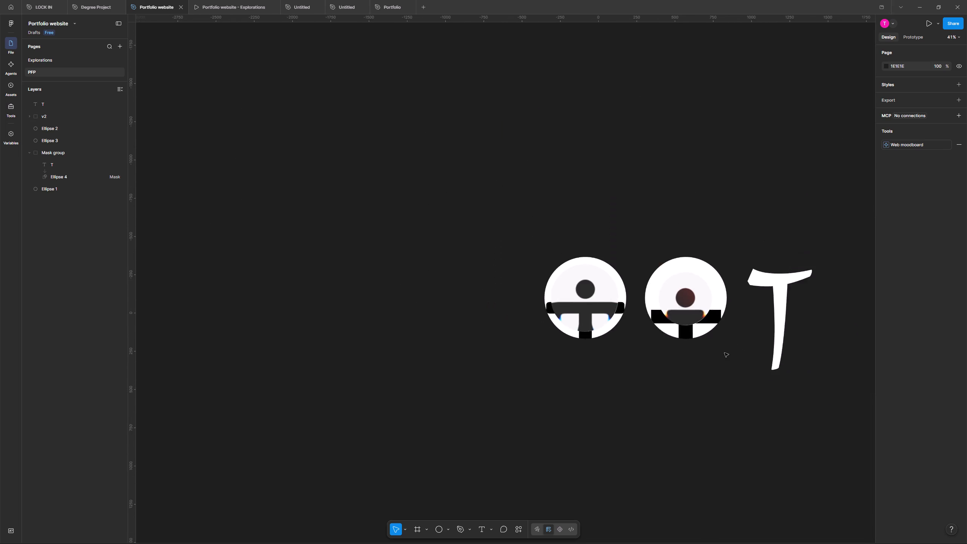
{"action": "scroll", "coordinate": [724, 353], "scroll_direction": "left", "scroll_amount": 2}
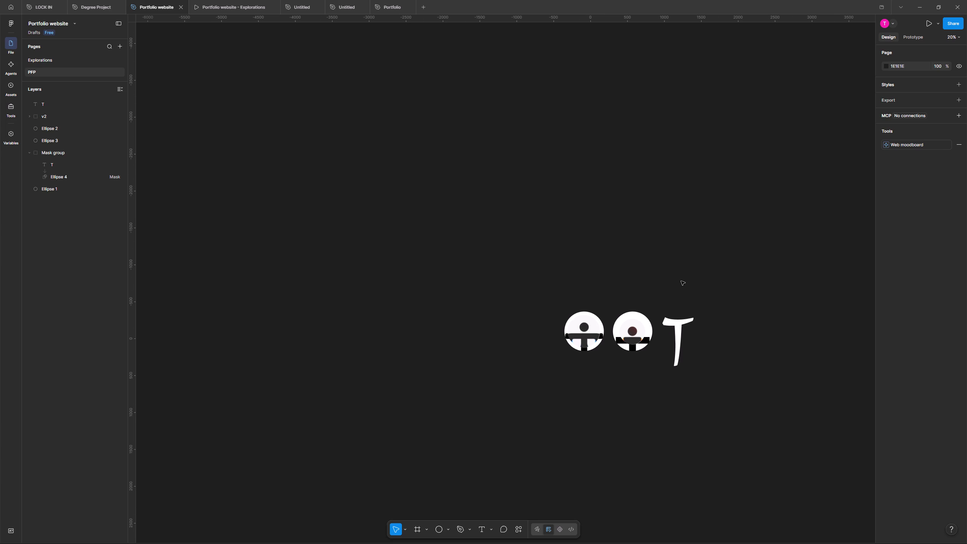
{"action": "scroll", "coordinate": [681, 281], "scroll_direction": "down", "scroll_amount": 1}
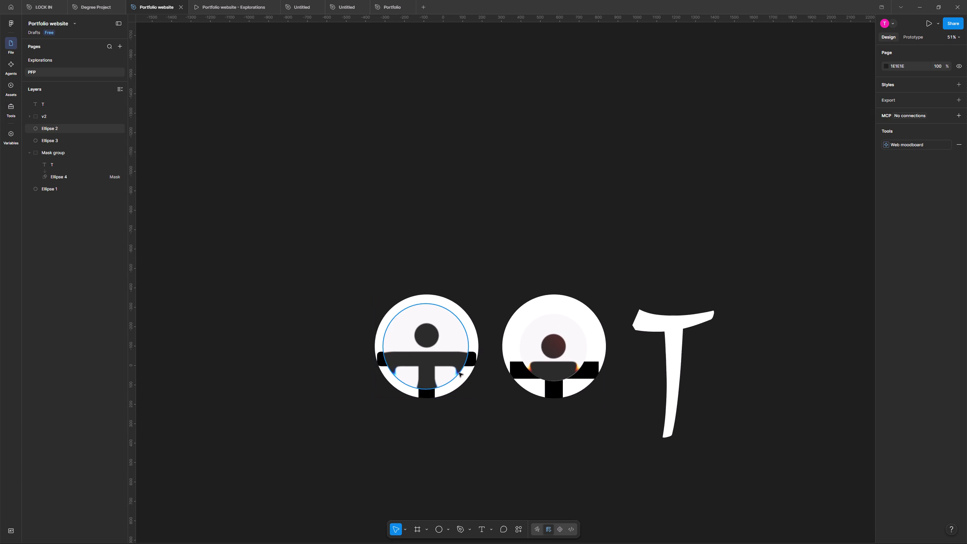
{"action": "left_click_drag", "start_coordinate": [450, 332], "coordinate": [445, 353], "text": "alt"}
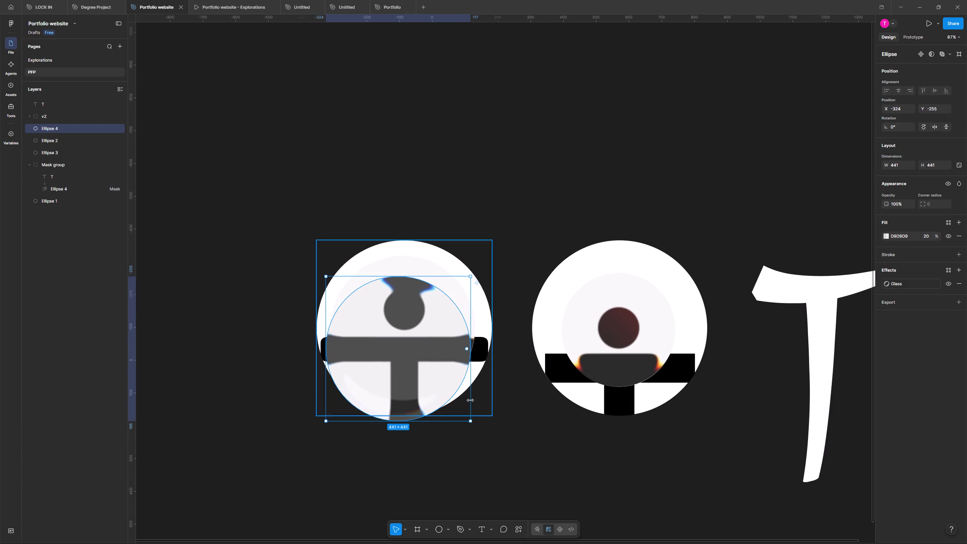
Scale the copied glass circle down to 295 × 295 and position it around the dark dot, overlapping the T's crossbar.
{"action": "left_click_drag", "start_coordinate": [471, 420], "coordinate": [439, 385], "text": "shift"}
{"action": "left_click_drag", "start_coordinate": [382, 337], "coordinate": [405, 330]}
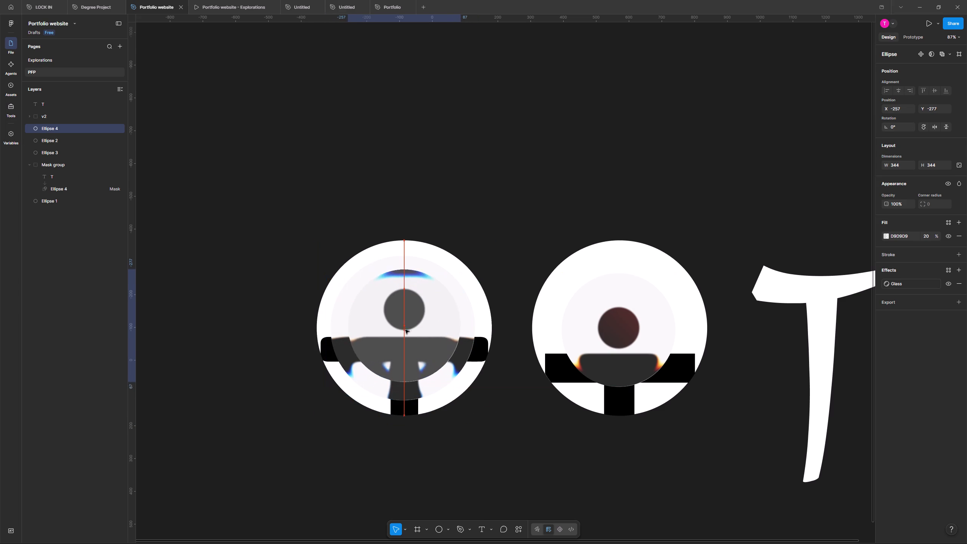
{"action": "left_click_drag", "start_coordinate": [405, 330], "coordinate": [401, 331]}
{"action": "left_click_drag", "start_coordinate": [459, 385], "coordinate": [448, 372], "text": "shift"}
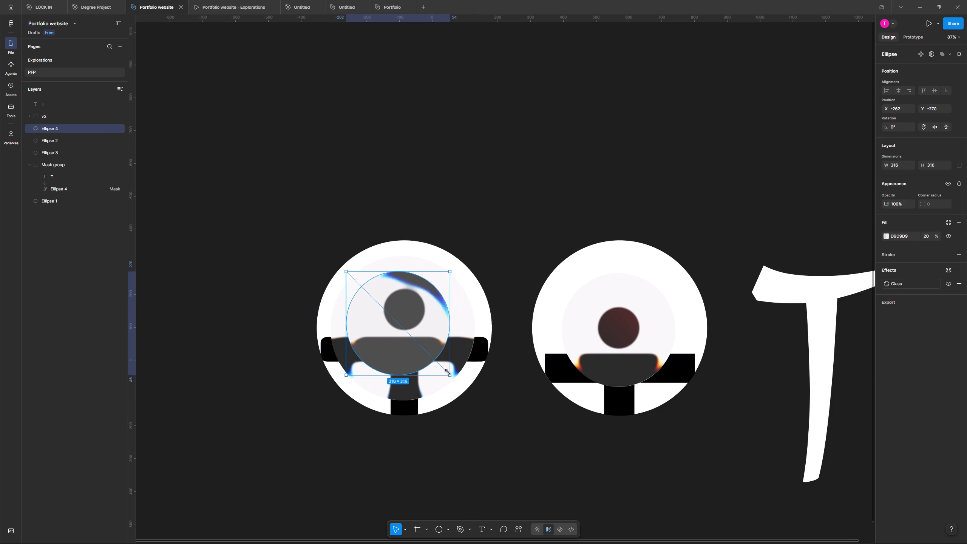
{"action": "left_click_drag", "start_coordinate": [448, 372], "coordinate": [443, 368], "text": "shift"}
{"action": "left_click_drag", "start_coordinate": [407, 351], "coordinate": [414, 346]}
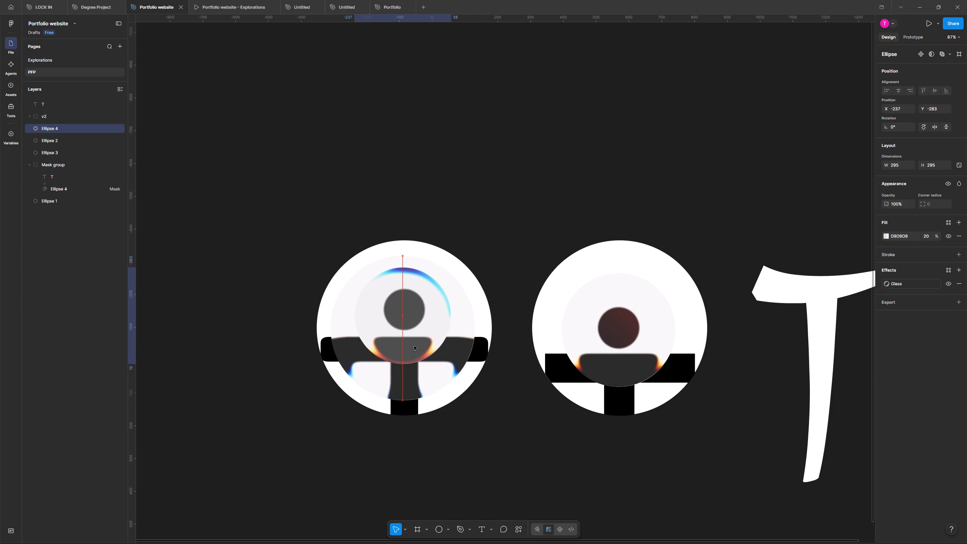
{"action": "left_click_drag", "start_coordinate": [414, 346], "coordinate": [412, 345]}
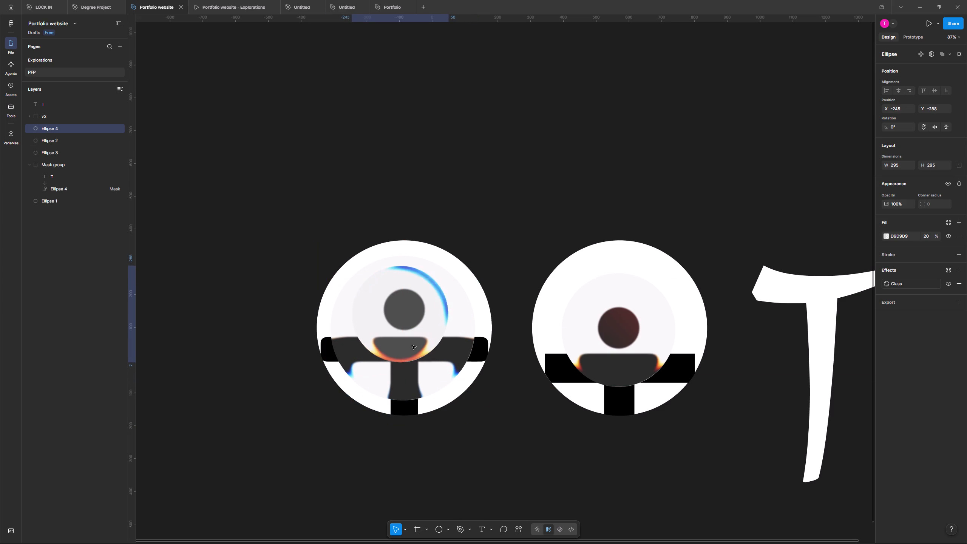
{"action": "left_click_drag", "start_coordinate": [412, 345], "coordinate": [415, 345]}
{"action": "left_click", "coordinate": [506, 212]}
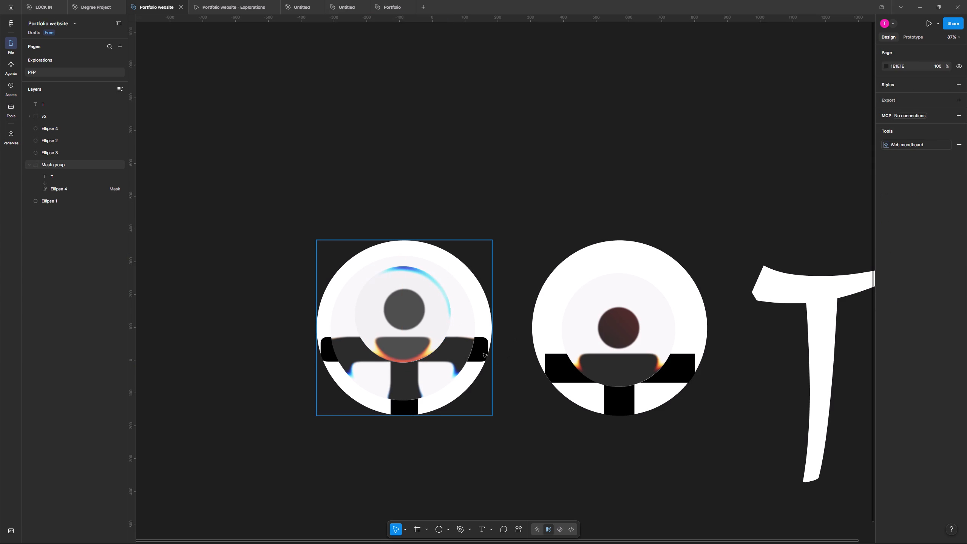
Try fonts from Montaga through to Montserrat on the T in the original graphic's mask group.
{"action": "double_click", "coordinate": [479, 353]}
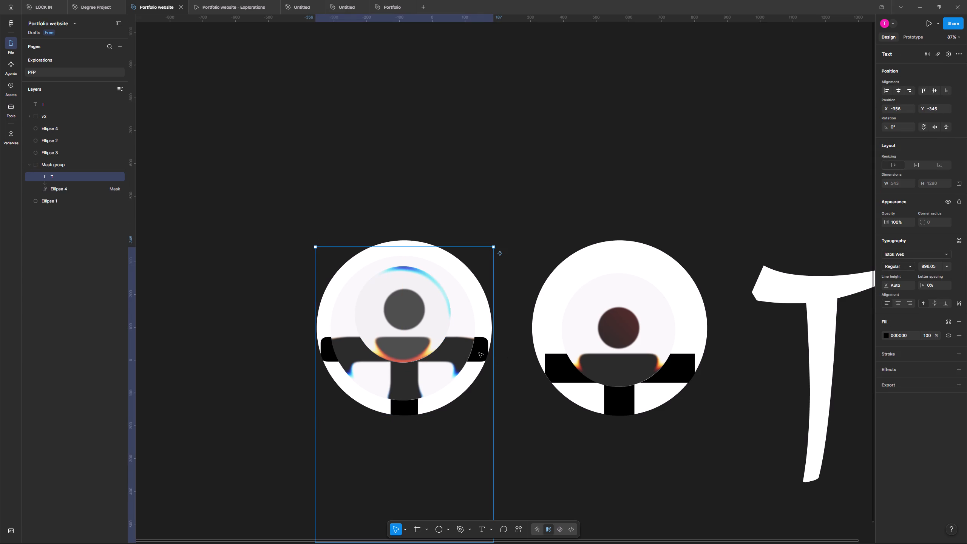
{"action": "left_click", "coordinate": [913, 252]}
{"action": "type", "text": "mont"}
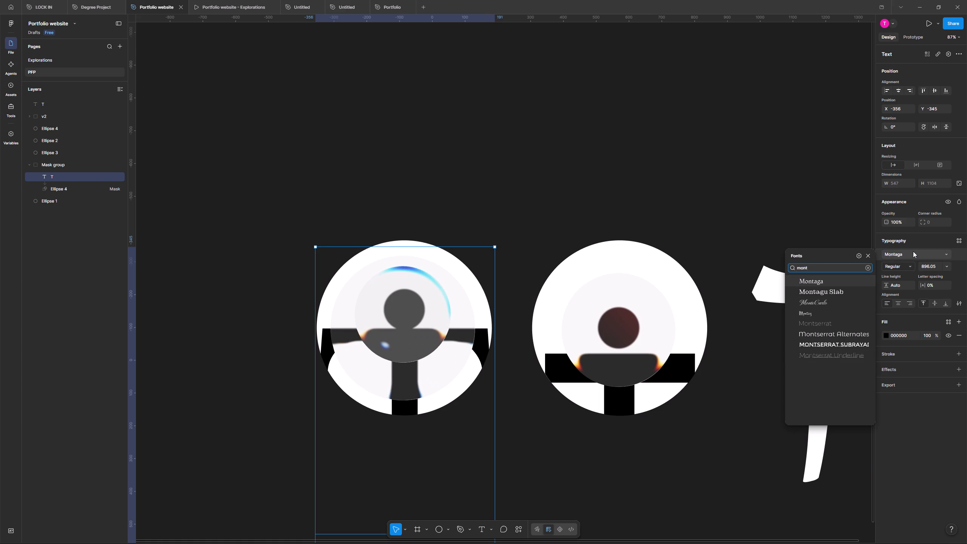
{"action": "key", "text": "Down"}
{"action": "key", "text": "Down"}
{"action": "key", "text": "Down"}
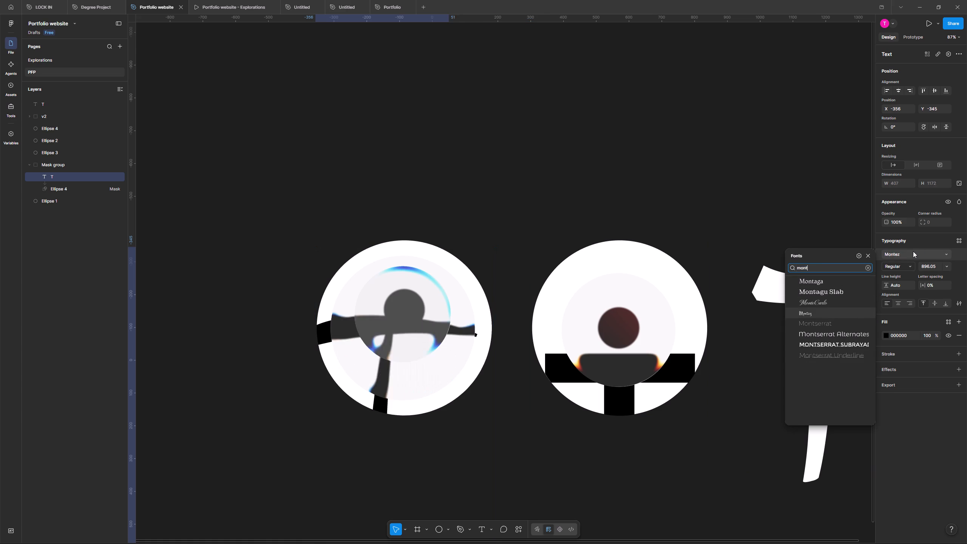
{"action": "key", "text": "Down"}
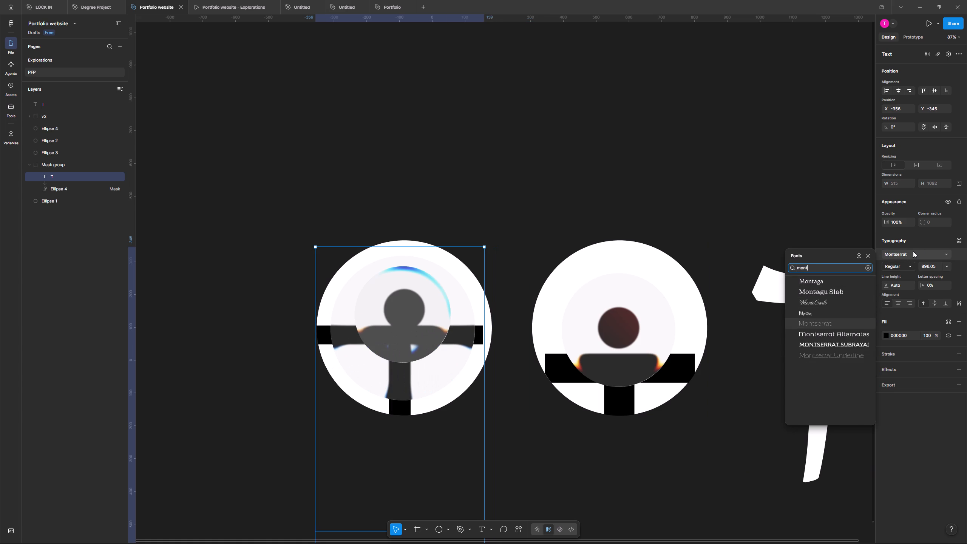
Set the font of the original graphic's T to Josefin Sans.
{"action": "key", "text": "BackSpace"}
{"action": "key", "text": "BackSpace"}
{"action": "key", "text": "BackSpace"}
{"action": "key", "text": "BackSpace"}
{"action": "type", "text": "js"}
{"action": "key", "text": "BackSpace"}
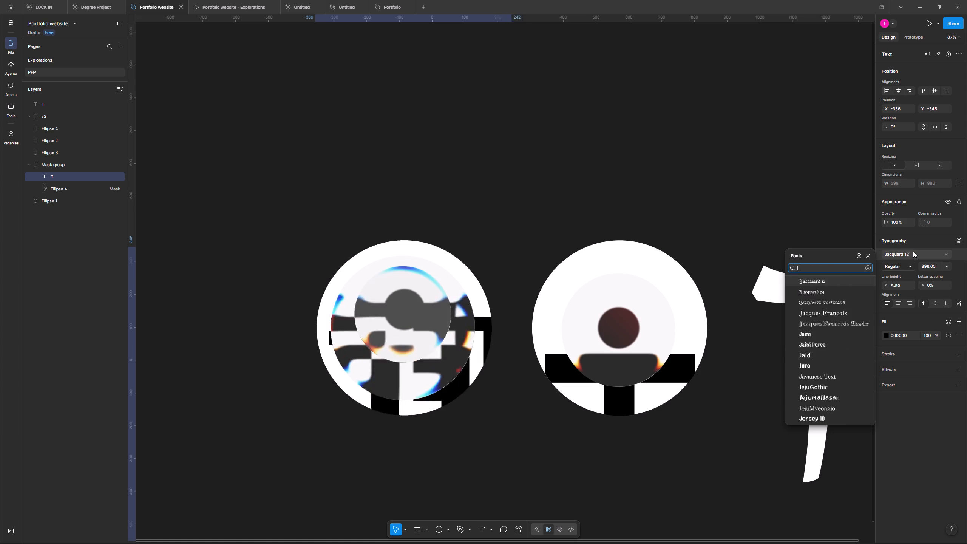
{"action": "type", "text": "io"}
{"action": "key", "text": "BackSpace"}
{"action": "key", "text": "BackSpace"}
{"action": "type", "text": "ose"}
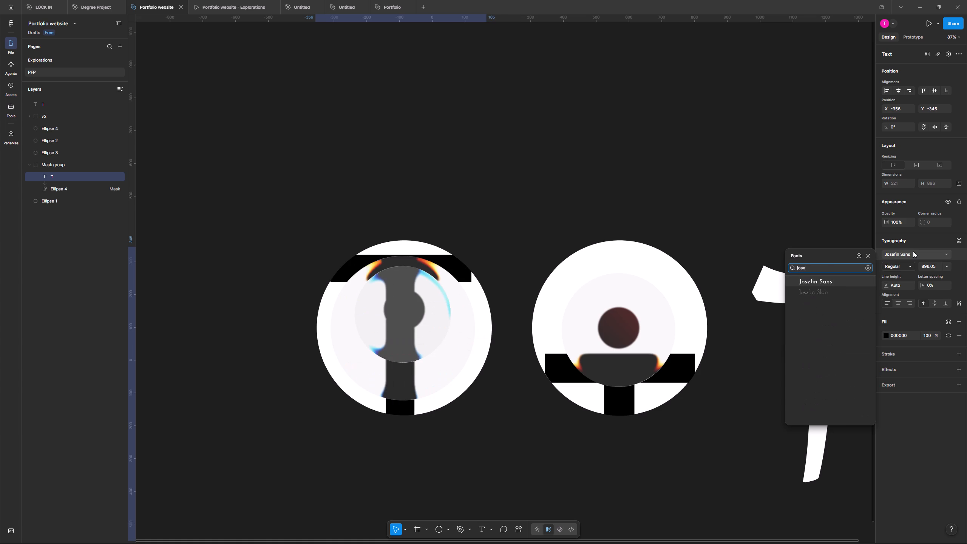
{"action": "key", "text": "Return"}
Nudge the Josefin Sans T down and across to X -336, Y -75, so its crossbar sits below the dark dot.
{"action": "key", "text": "shift+Down"}
{"action": "key", "text": "shift+Down"}
{"action": "key", "text": "shift+Down"}
{"action": "key", "text": "shift+Down"}
{"action": "key", "text": "shift+Down"}
{"action": "key", "text": "shift+Down"}
{"action": "key", "text": "shift+Down"}
{"action": "key", "text": "shift+Down"}
{"action": "key", "text": "shift+Down"}
{"action": "key", "text": "shift+Down"}
{"action": "key", "text": "shift+Down"}
{"action": "key", "text": "shift+Down"}
{"action": "key", "text": "shift+Down"}
{"action": "key", "text": "shift+Down"}
{"action": "key", "text": "shift+Down"}
{"action": "key", "text": "shift+Down"}
{"action": "key", "text": "shift+Down"}
{"action": "key", "text": "shift+Down"}
{"action": "key", "text": "shift+Down"}
{"action": "key", "text": "shift+Down"}
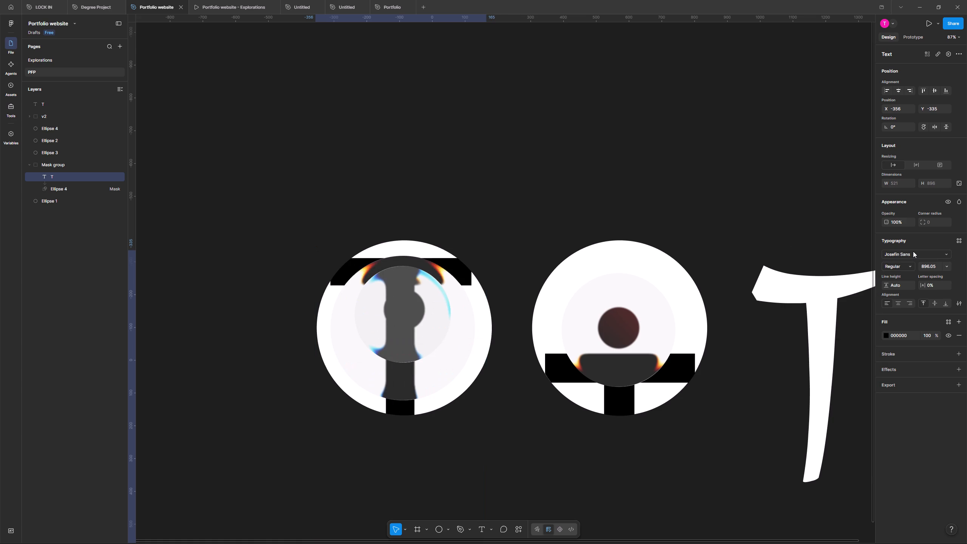
{"action": "key", "text": "shift+Right"}
{"action": "key", "text": "shift+Right"}
{"action": "key", "text": "shift+Up"}
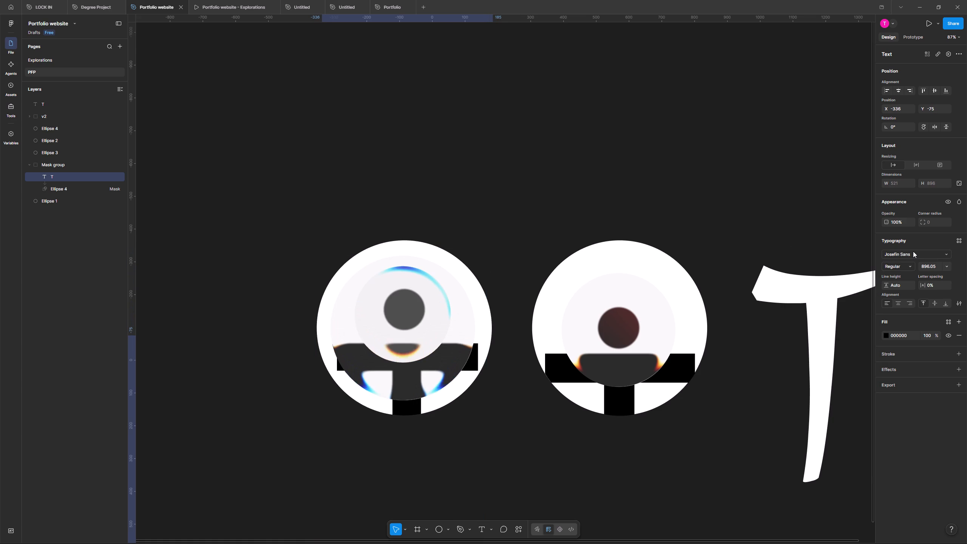
Nudge the T in the original graphic's mask group up to X -338, Y -95.
{"action": "key", "text": "shift+Up"}
{"action": "key", "text": "shift+Up"}
{"action": "key", "text": "shift+Left"}
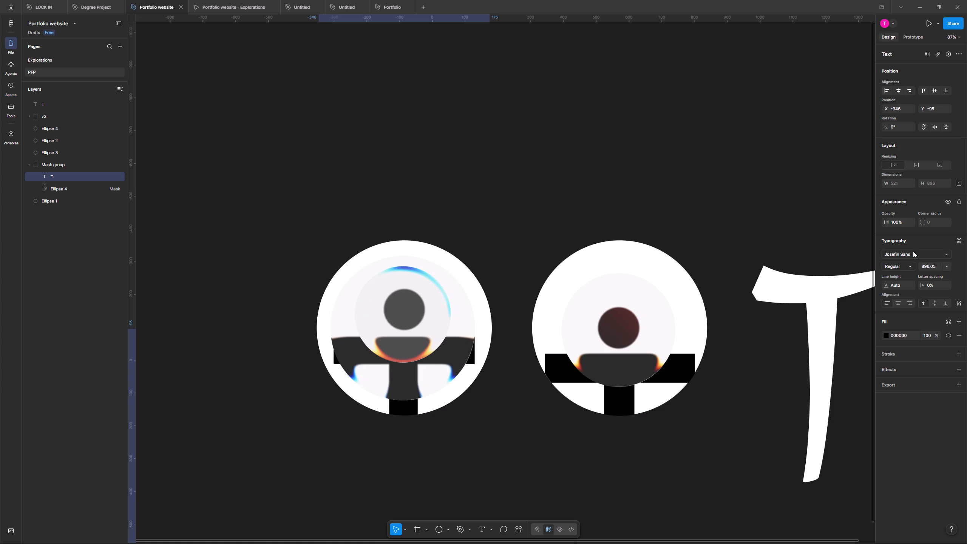
{"action": "key", "text": "shift+Right"}
{"action": "key", "text": "Left"}
{"action": "key", "text": "Left"}
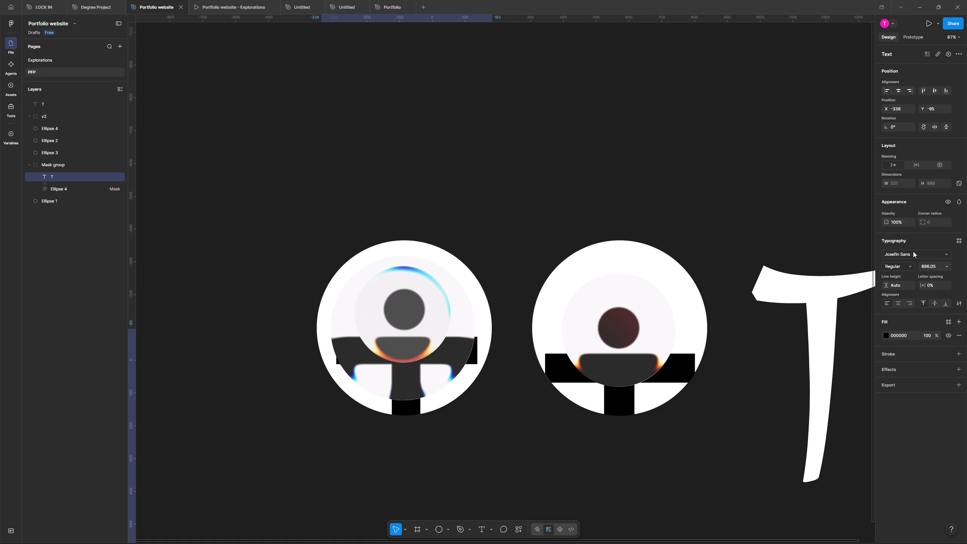
Move the 295 × 295 glass circle in the original graphic to X -232, Y -288, centring it around the dark dot.
{"action": "left_click", "coordinate": [416, 278]}
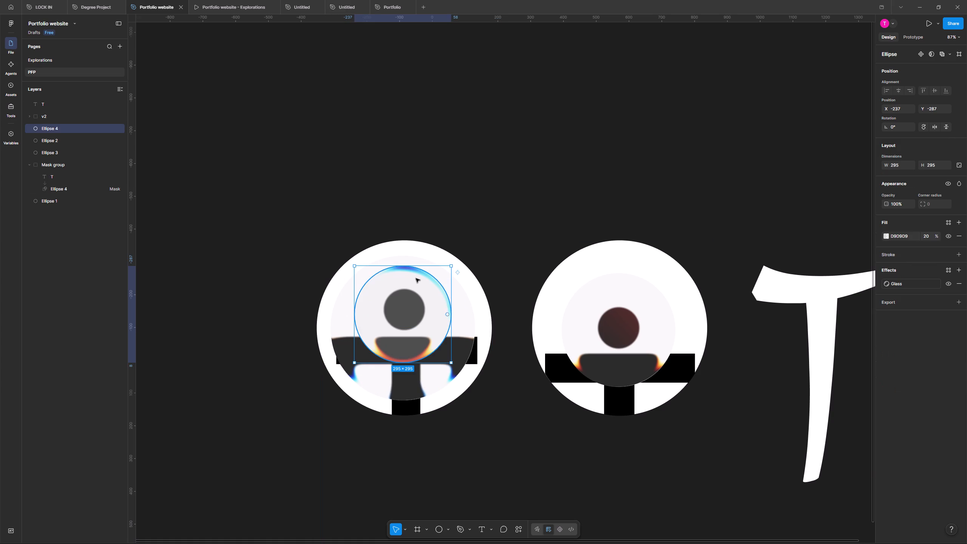
{"action": "left_click", "coordinate": [899, 87]}
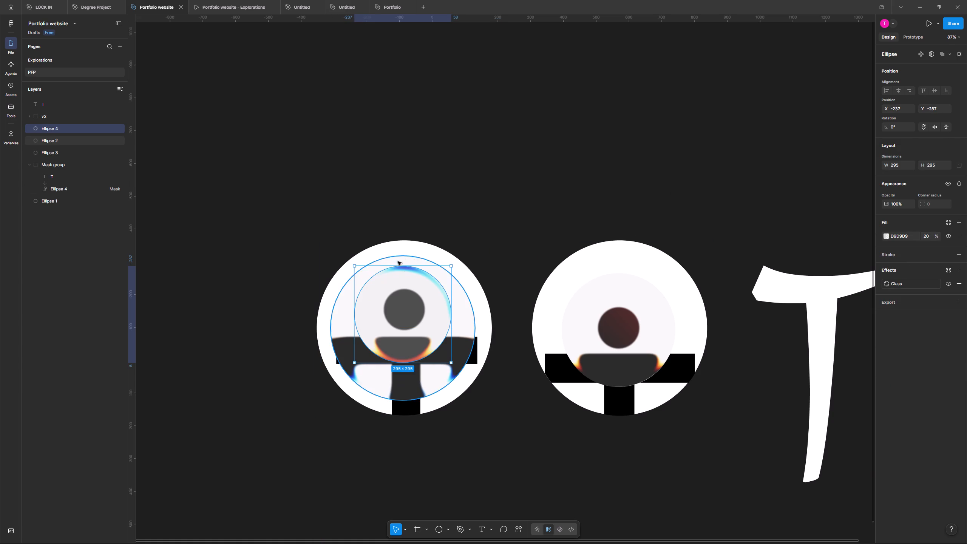
{"action": "left_click", "coordinate": [405, 272]}
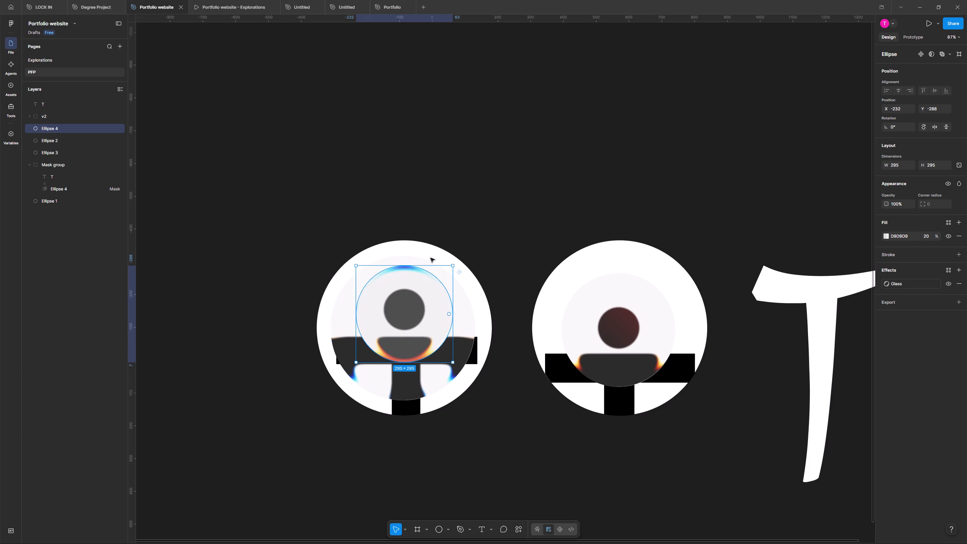
{"action": "left_click", "coordinate": [493, 215]}
{"action": "left_click", "coordinate": [518, 210]}
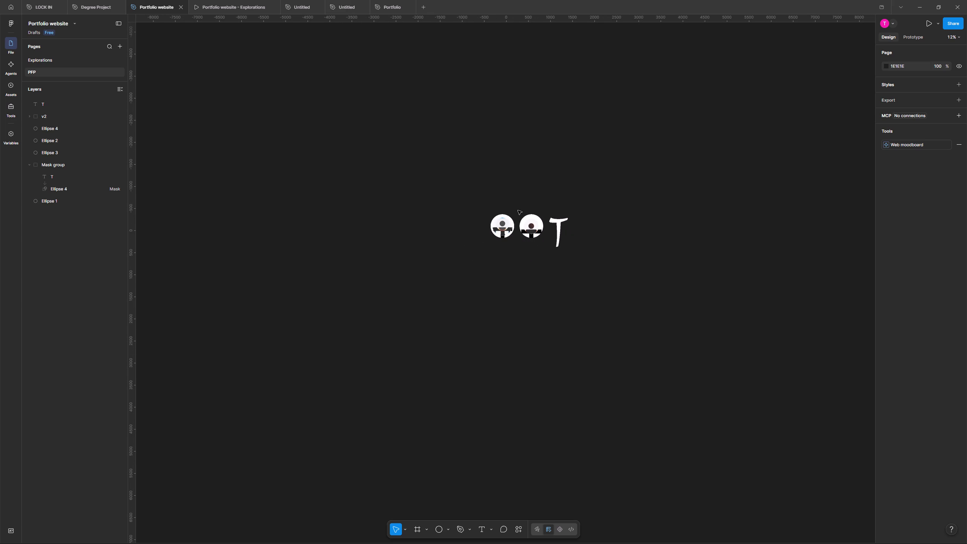
Delete the loose white T beside the two circular graphics.
{"action": "left_click", "coordinate": [558, 223]}
{"action": "key", "text": "BackSpace"}
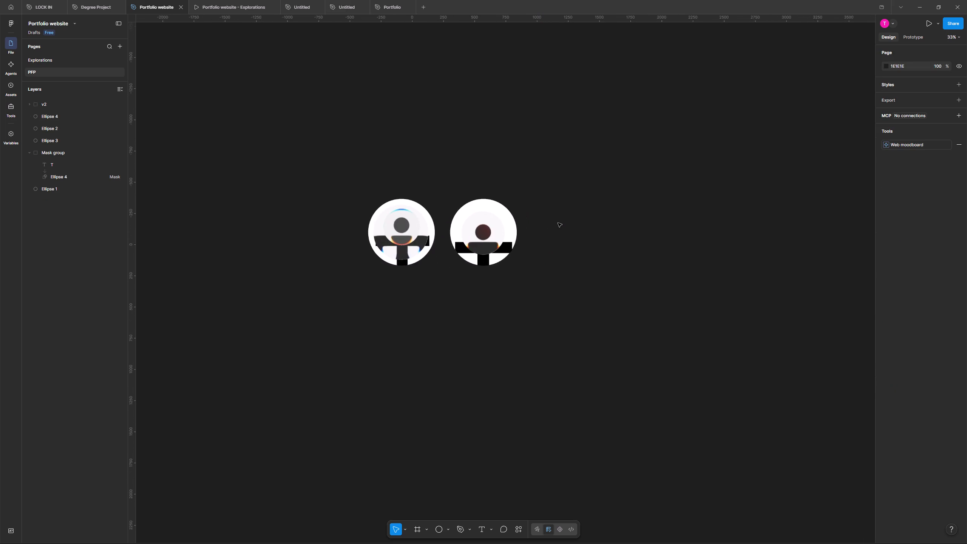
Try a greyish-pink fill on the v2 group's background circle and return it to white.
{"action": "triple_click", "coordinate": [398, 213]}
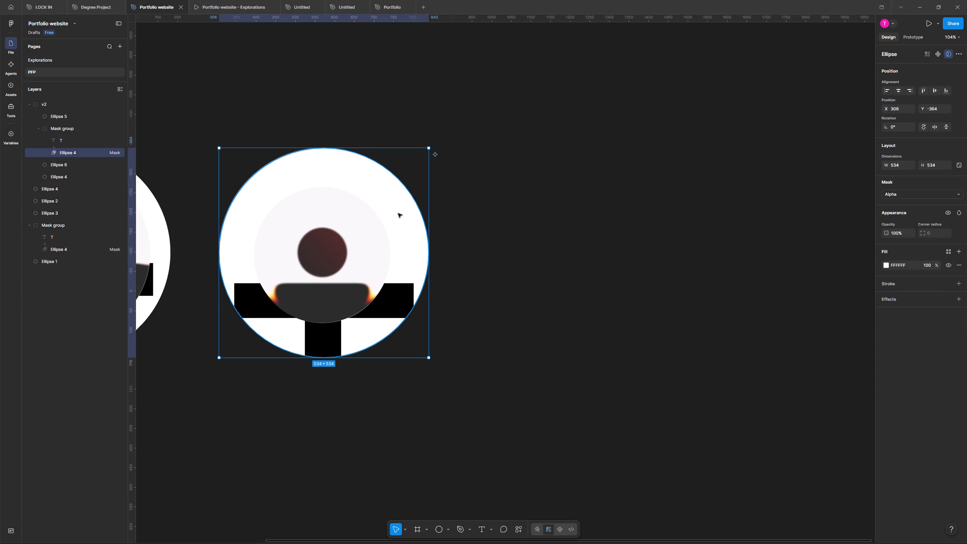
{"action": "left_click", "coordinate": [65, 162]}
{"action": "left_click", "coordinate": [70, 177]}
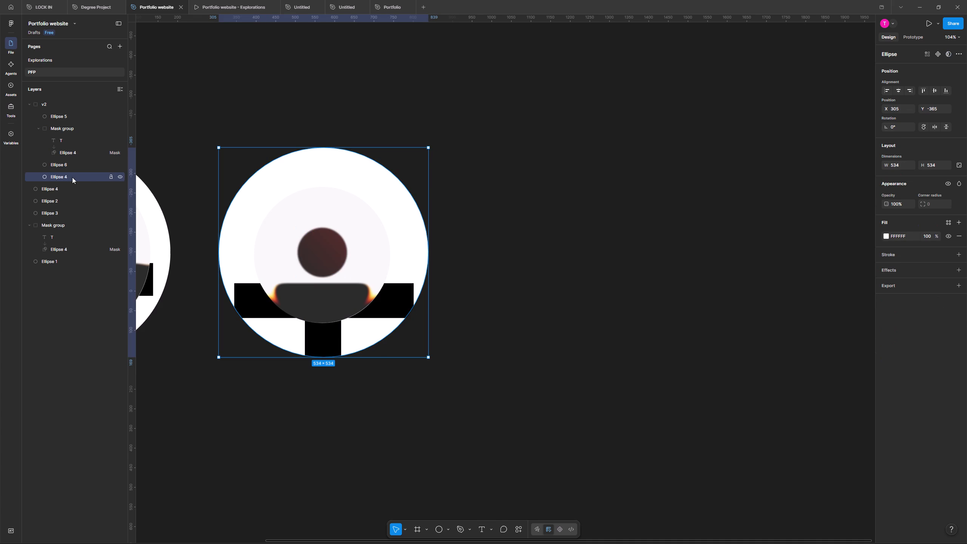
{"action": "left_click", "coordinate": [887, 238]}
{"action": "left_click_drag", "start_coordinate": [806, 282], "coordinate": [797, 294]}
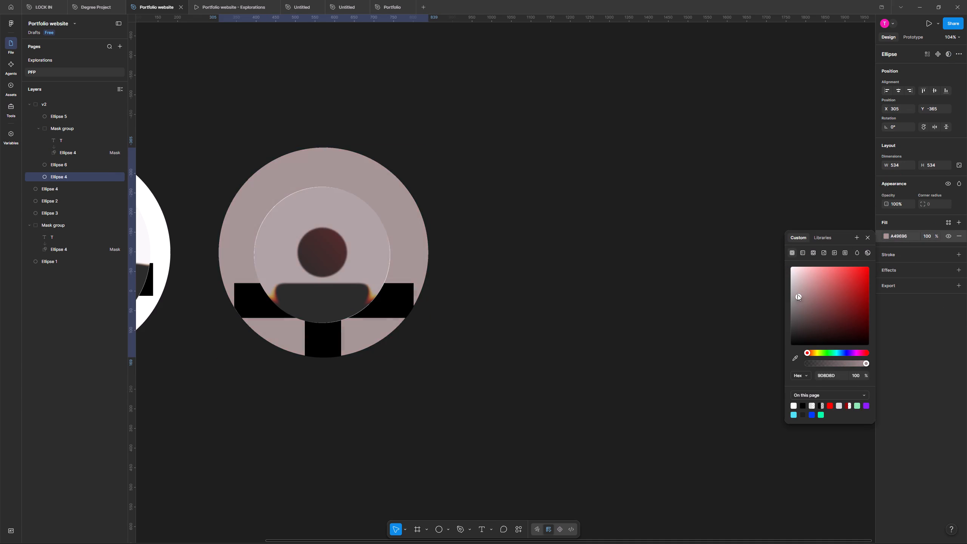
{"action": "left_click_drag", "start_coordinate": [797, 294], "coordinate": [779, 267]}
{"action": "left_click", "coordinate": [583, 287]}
Duplicate the v2 group and place the copy on the far side of v2 from the original graphic, at X 1351, Y -359.
{"action": "scroll", "coordinate": [521, 293], "scroll_direction": "right", "scroll_amount": 6}
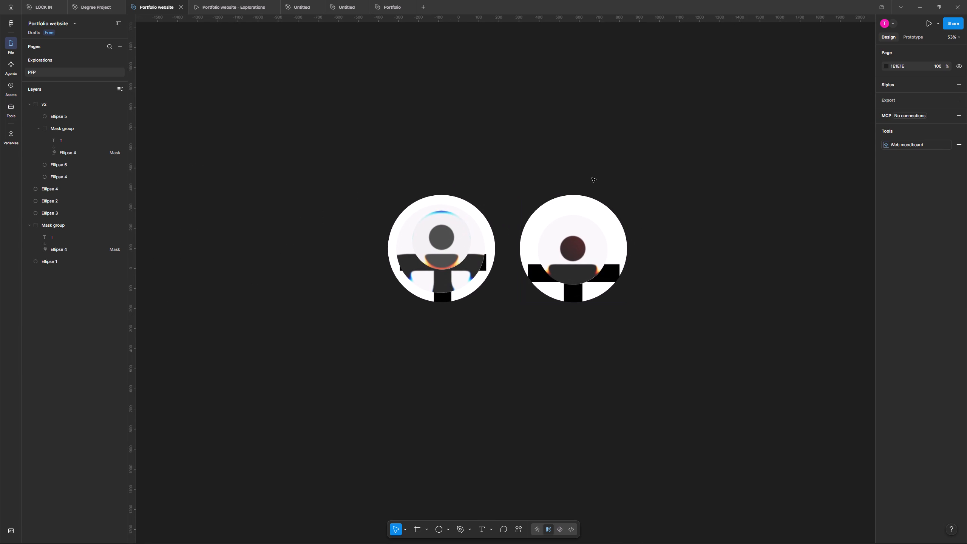
{"action": "left_click", "coordinate": [570, 155]}
{"action": "left_click", "coordinate": [27, 104]}
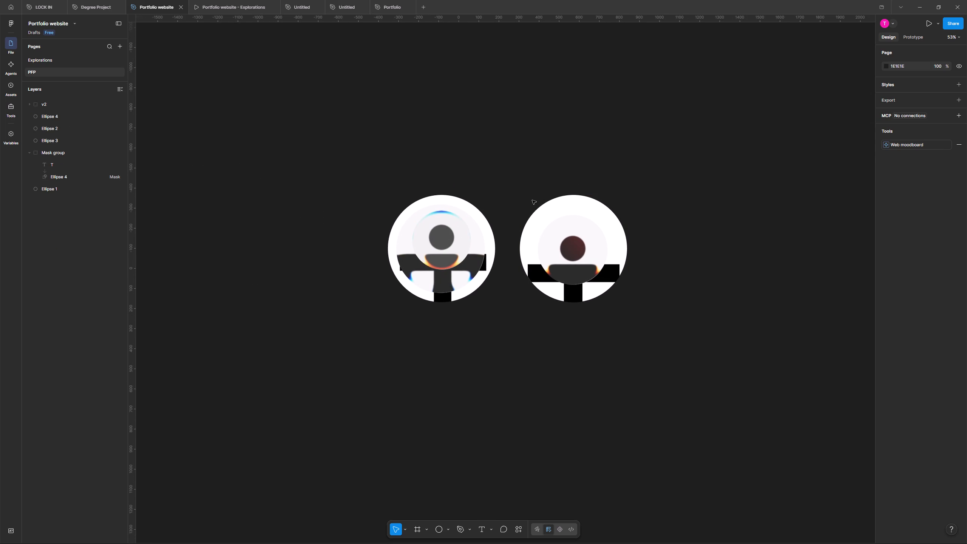
{"action": "left_click_drag", "start_coordinate": [561, 243], "coordinate": [769, 245], "text": "alt"}
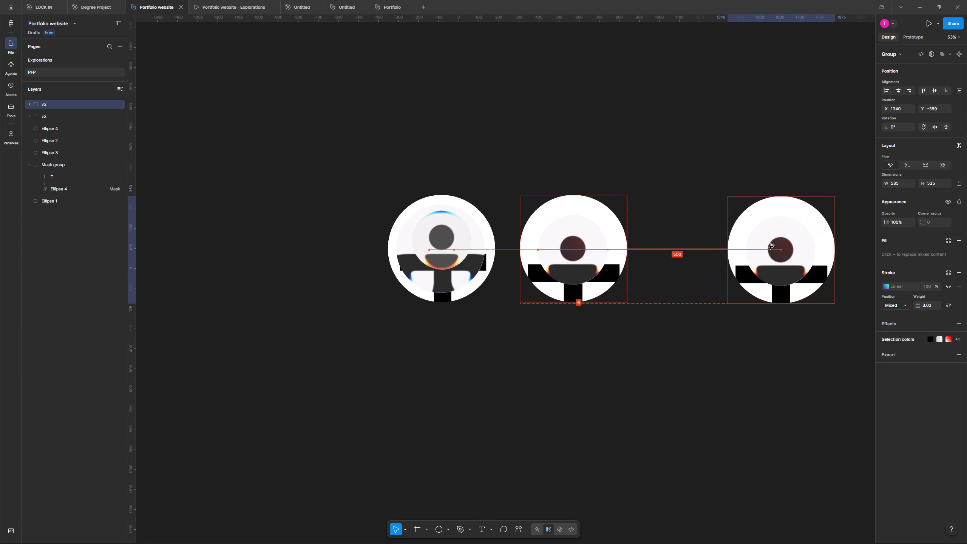
{"action": "left_click_drag", "start_coordinate": [769, 245], "coordinate": [771, 245], "text": "alt"}
{"action": "key", "text": "space"}
{"action": "key", "text": "space"}
{"action": "key", "text": "space"}
{"action": "left_click_drag", "start_coordinate": [796, 340], "coordinate": [609, 351]}
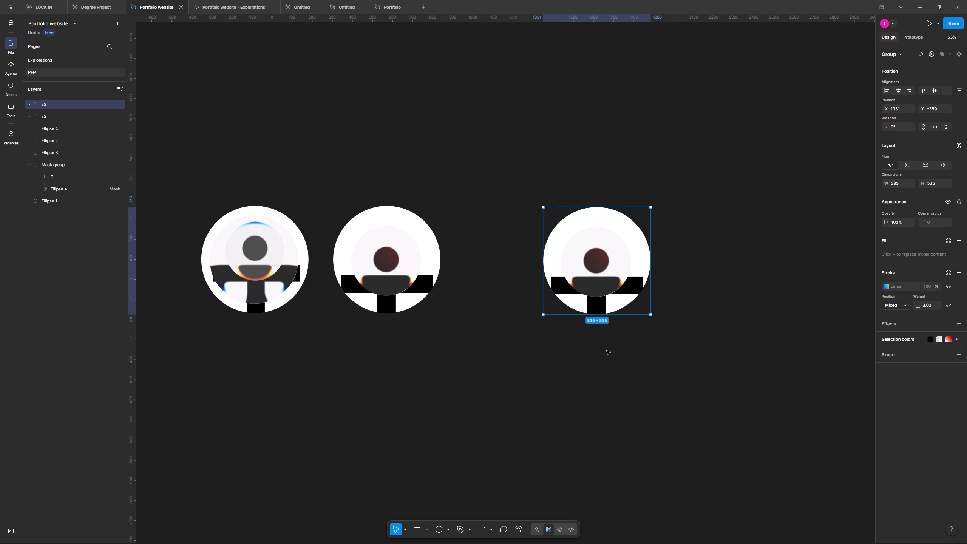
{"action": "left_click", "coordinate": [607, 351]}
Scale the T in the v2 copy up to 795 wide and reposition it so the crossbar spans the circle below the dark dot.
{"action": "key", "text": "space"}
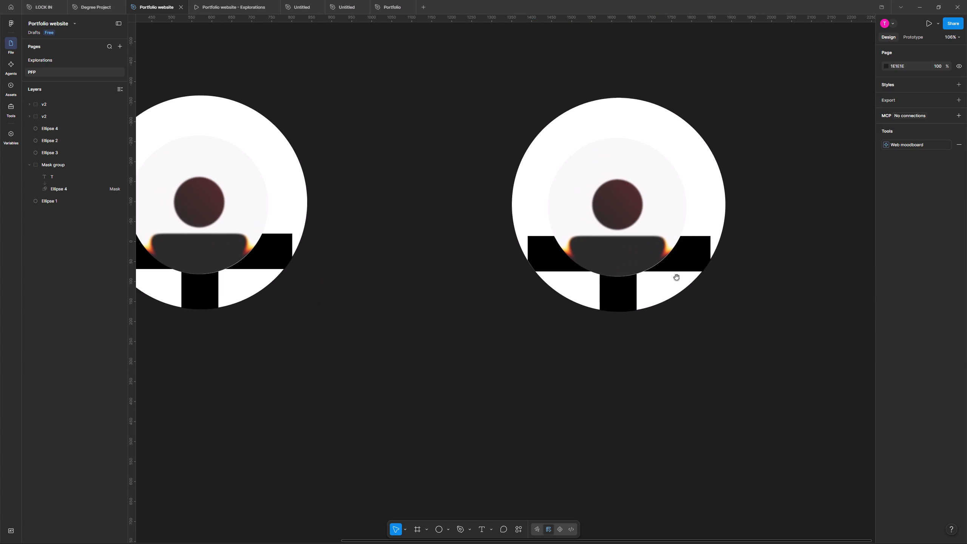
{"action": "double_click", "coordinate": [682, 259]}
{"action": "double_click", "coordinate": [684, 258]}
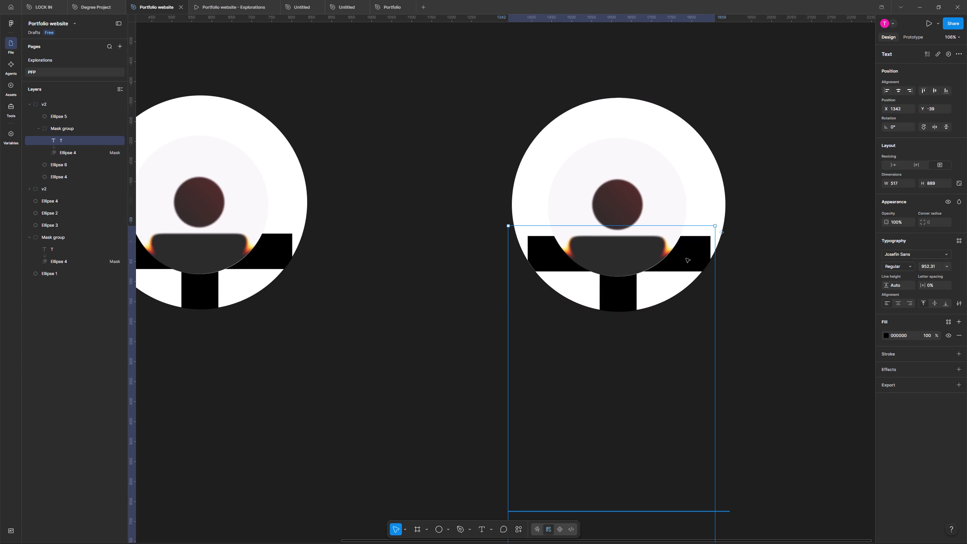
{"action": "key", "text": "k"}
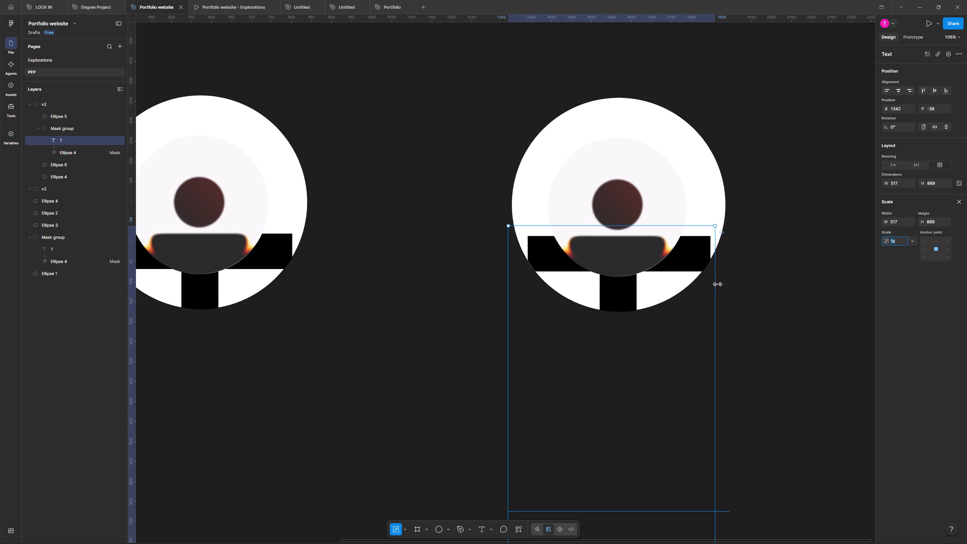
{"action": "left_click_drag", "start_coordinate": [717, 284], "coordinate": [826, 244]}
{"action": "left_click_drag", "start_coordinate": [685, 257], "coordinate": [624, 334]}
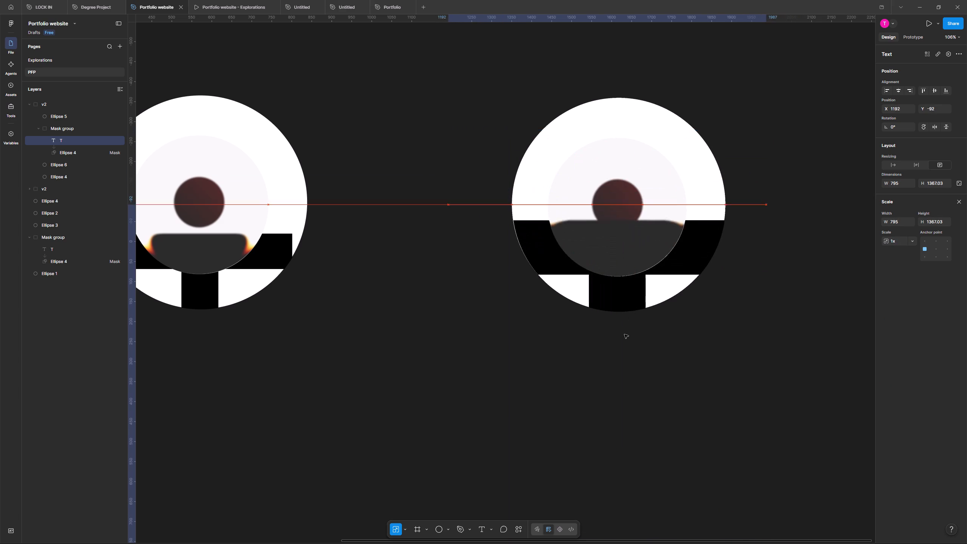
{"action": "left_click_drag", "start_coordinate": [624, 334], "coordinate": [626, 351]}
Scale the v2 copy's glass circle up to 461 × 461 and position it at X 1388, Y -321 inside the white circle.
{"action": "left_click", "coordinate": [661, 184]}
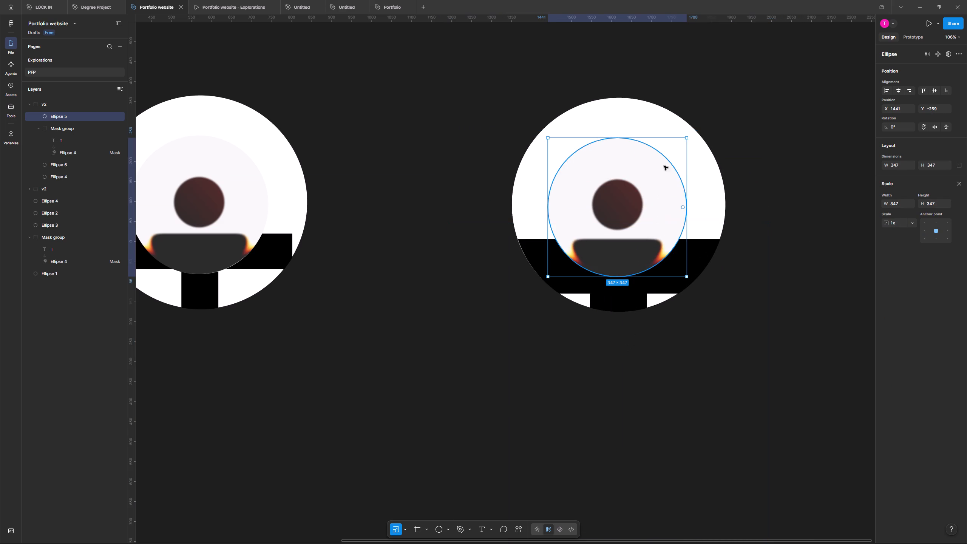
{"action": "left_click_drag", "start_coordinate": [686, 138], "coordinate": [732, 104], "text": "shift"}
{"action": "left_click_drag", "start_coordinate": [676, 180], "coordinate": [671, 182]}
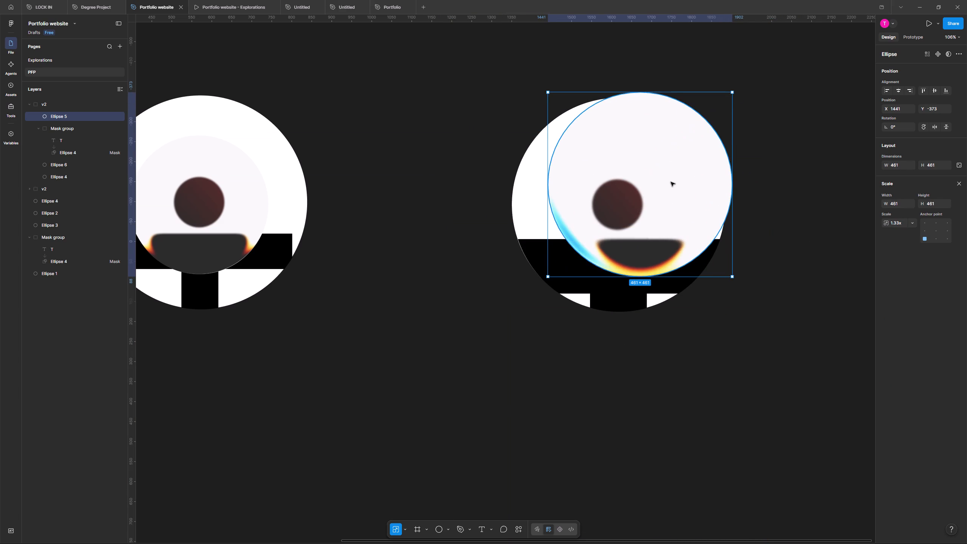
{"action": "left_click_drag", "start_coordinate": [671, 182], "coordinate": [654, 203]}
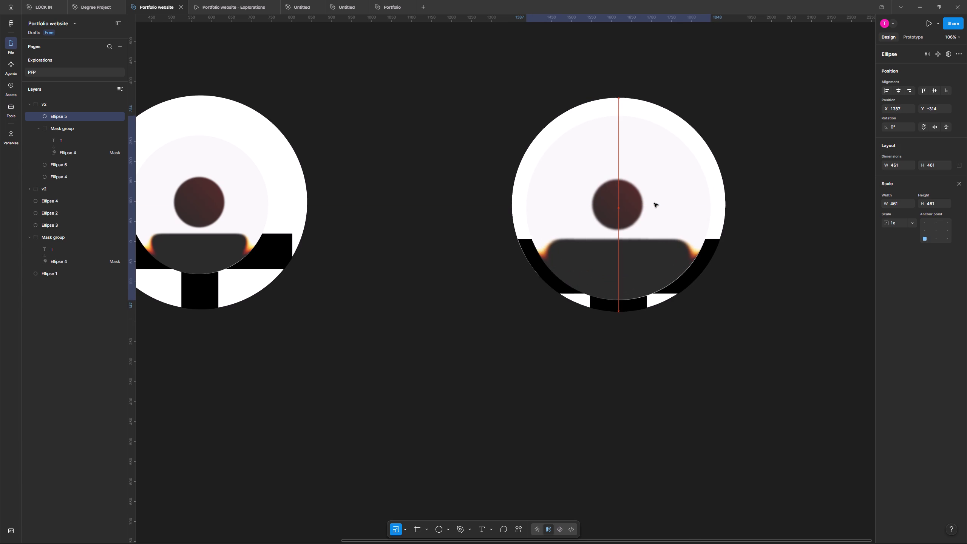
{"action": "left_click_drag", "start_coordinate": [654, 203], "coordinate": [656, 201]}
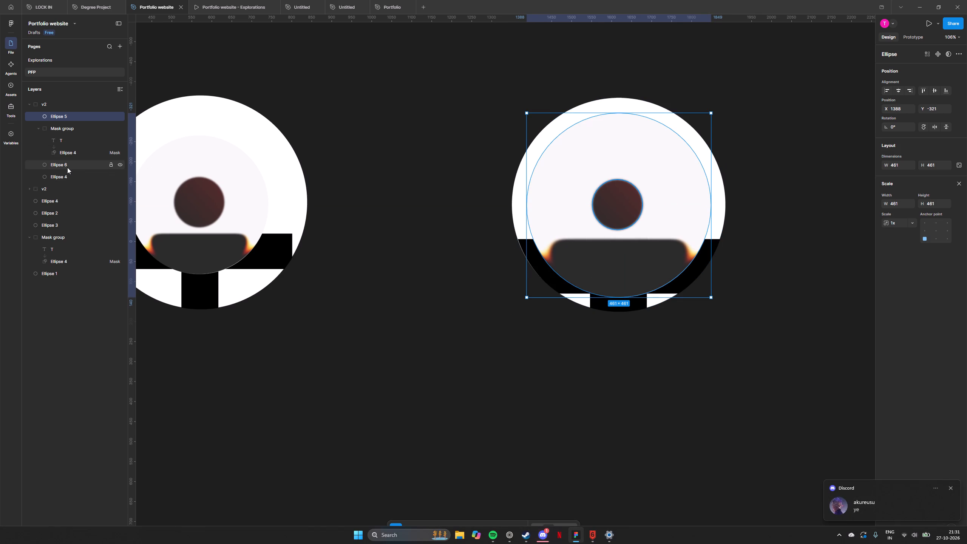
Scale the v2 copy's dark dot up to 172 × 172 and centre it above the crossbar at X 1533, Y -199.
{"action": "left_click", "coordinate": [67, 167]}
{"action": "left_click_drag", "start_coordinate": [643, 178], "coordinate": [654, 169], "text": "shift"}
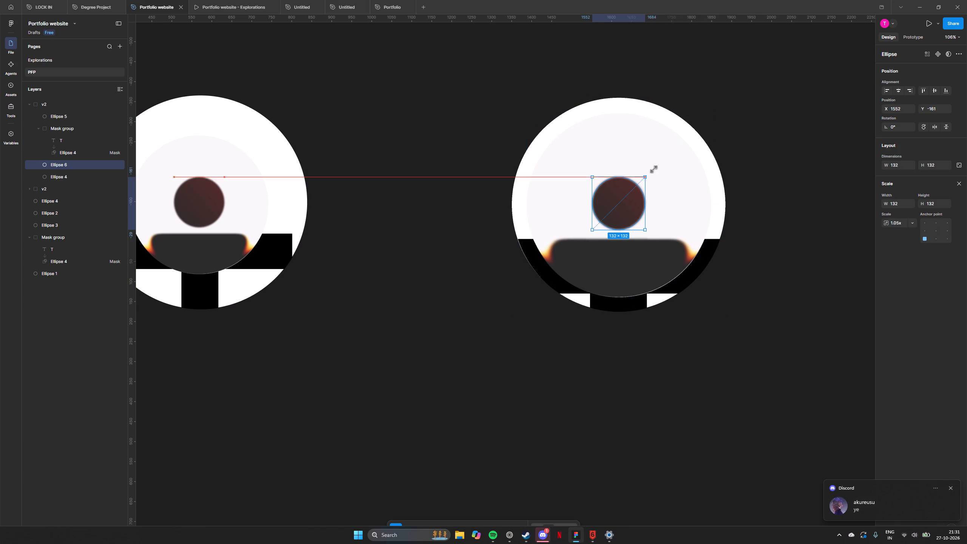
{"action": "left_click_drag", "start_coordinate": [654, 169], "coordinate": [661, 164], "text": "shift"}
{"action": "left_click_drag", "start_coordinate": [636, 192], "coordinate": [629, 193]}
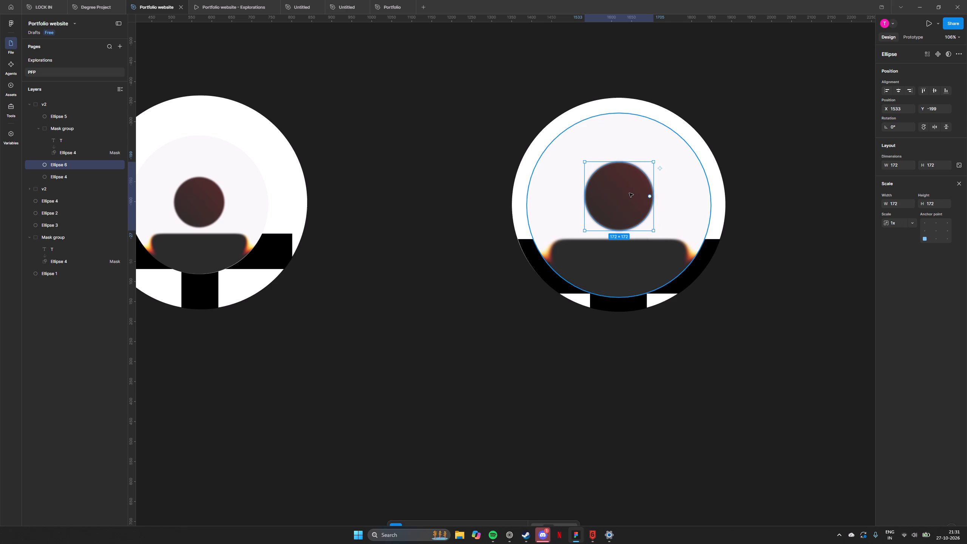
{"action": "left_click", "coordinate": [760, 220]}
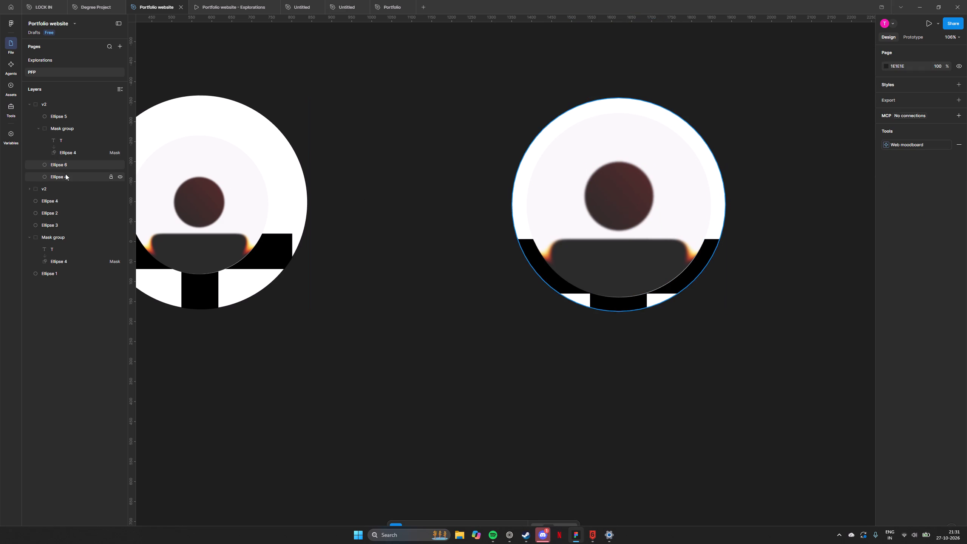
Select the enlarged dark dot in the v2 copy.
{"action": "left_click", "coordinate": [67, 166]}
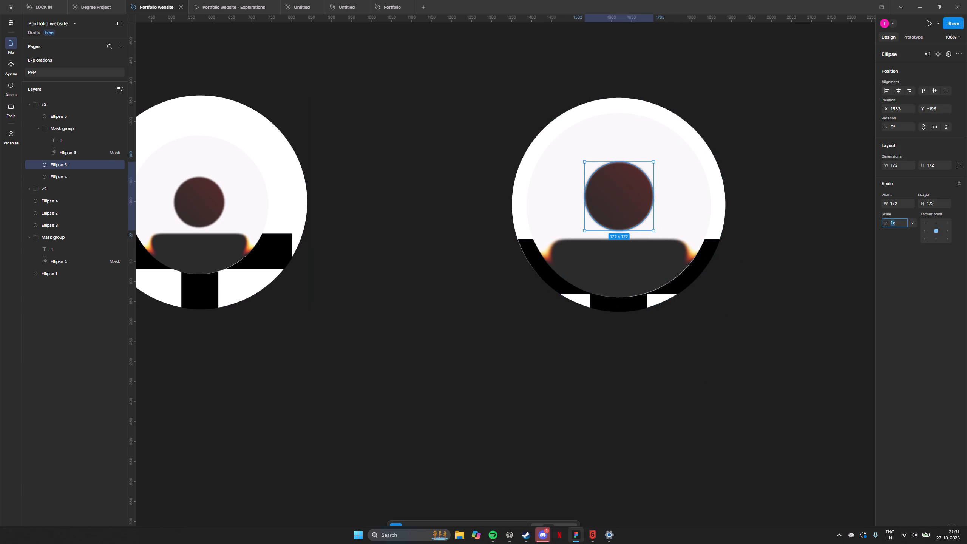
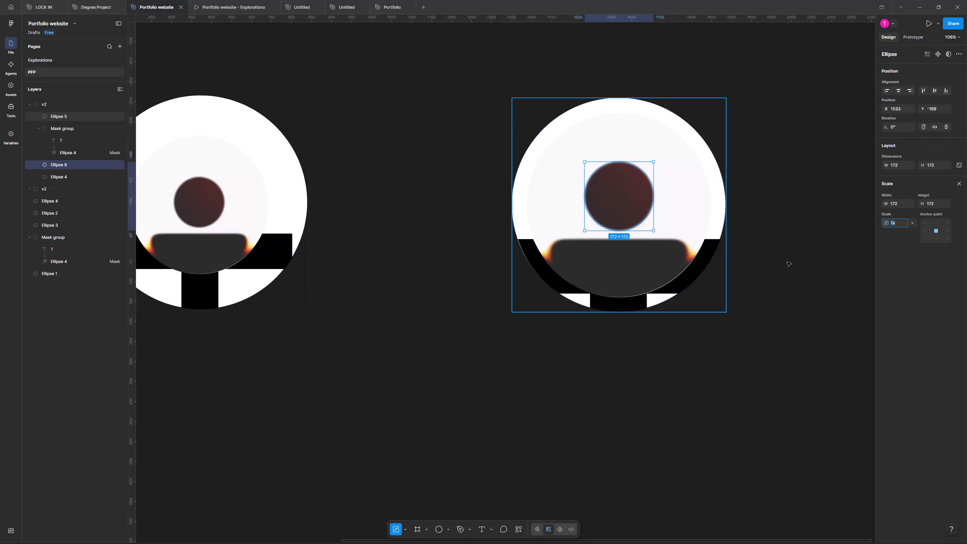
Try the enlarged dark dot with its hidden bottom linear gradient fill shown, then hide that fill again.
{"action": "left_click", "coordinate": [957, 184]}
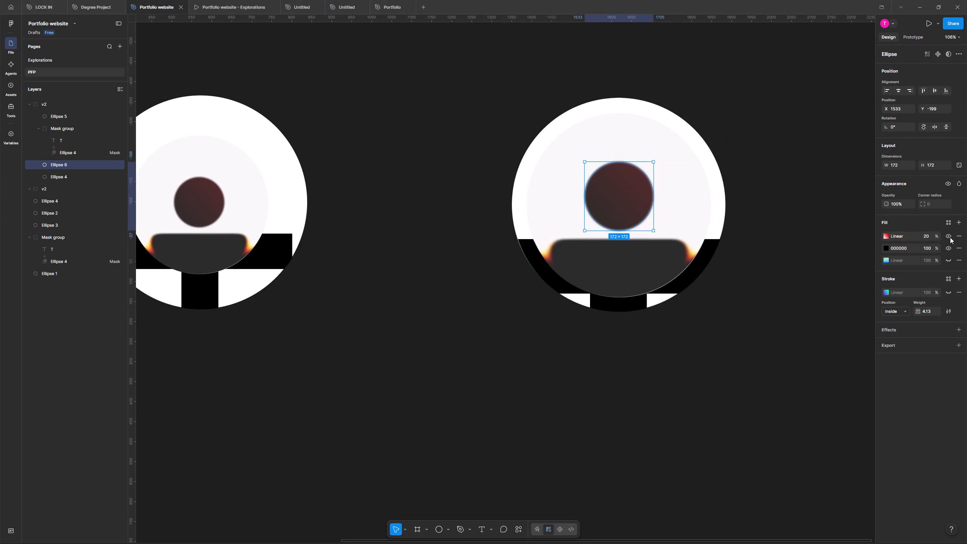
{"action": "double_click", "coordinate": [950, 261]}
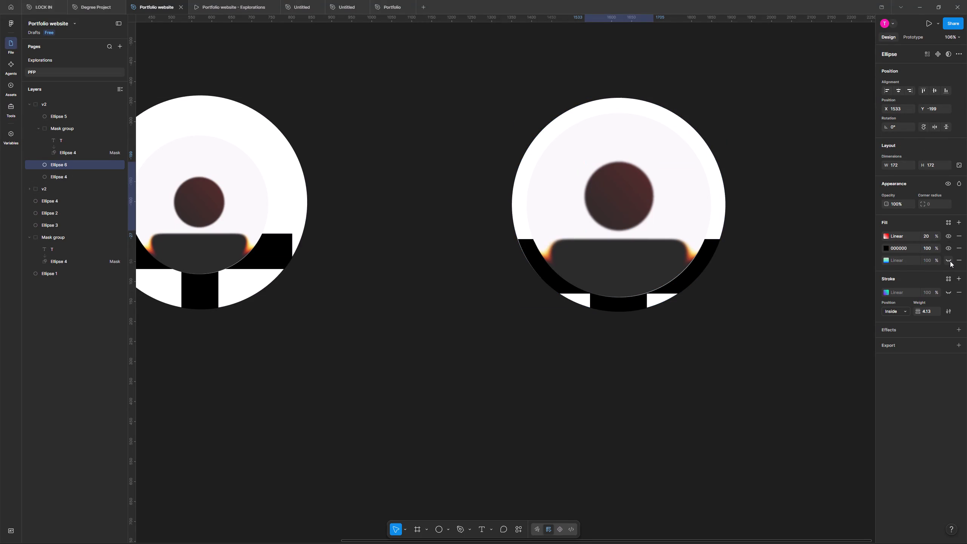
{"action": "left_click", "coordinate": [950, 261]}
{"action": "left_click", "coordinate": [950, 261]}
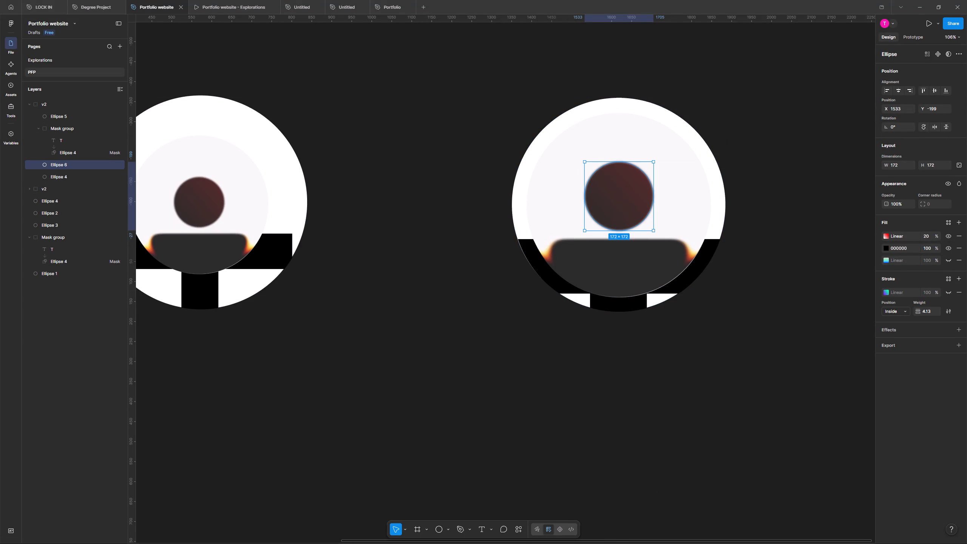